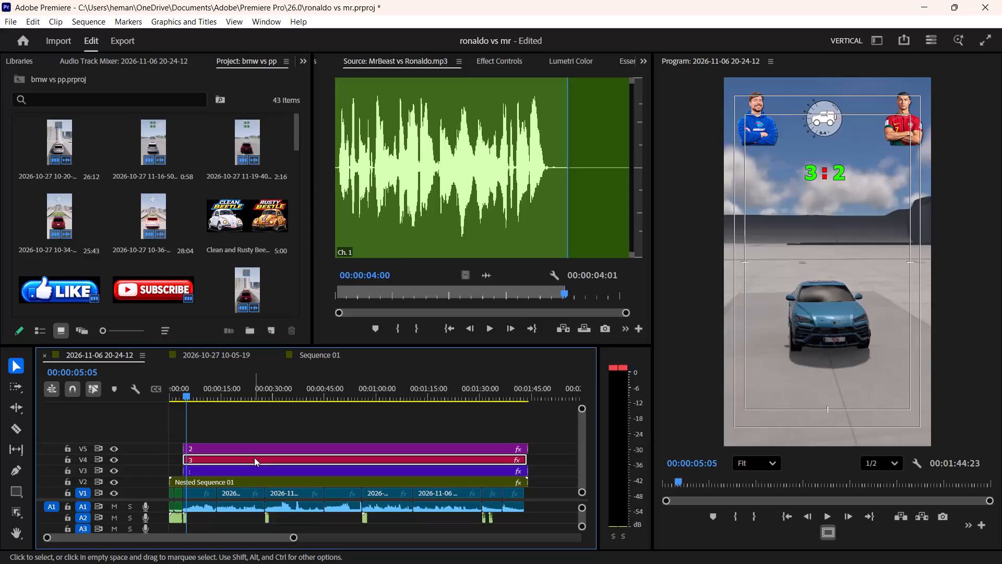
# Change the score texts of the V4 and V5 graphics to 0 so the opening score reads 0 : 0.
pyautogui.click(567, 57)
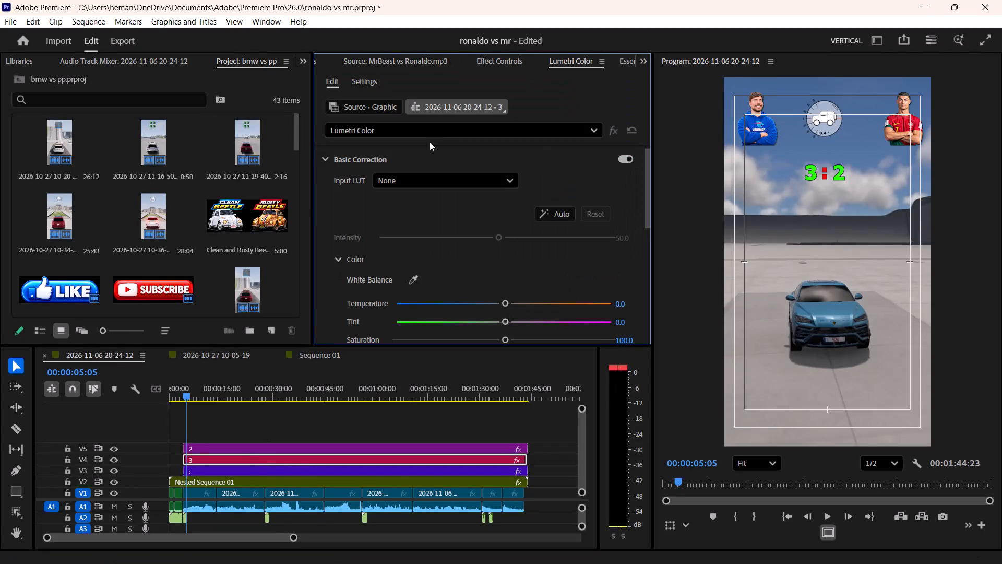
pyautogui.click(646, 61)
pyautogui.click(641, 74)
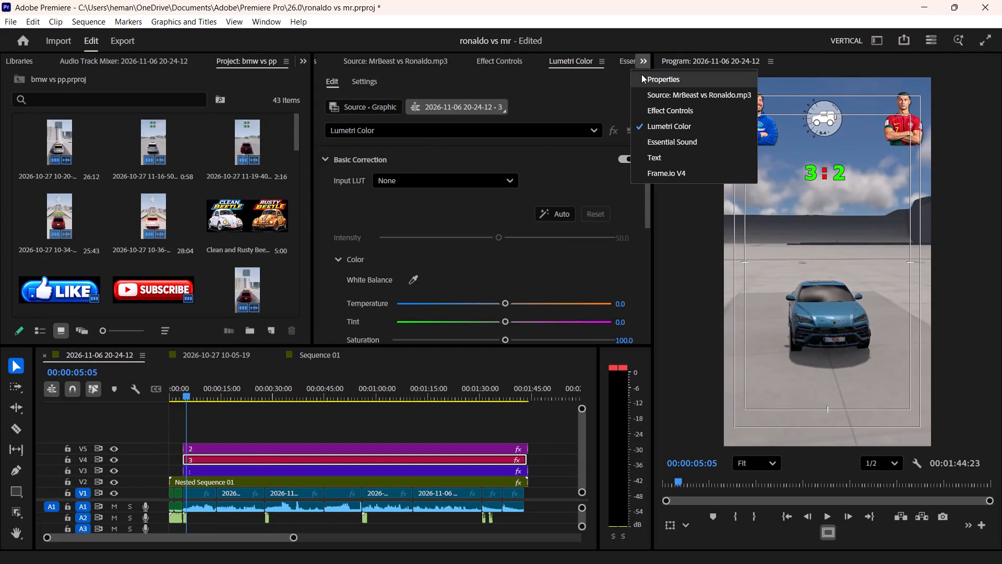
pyautogui.doubleClick(381, 107)
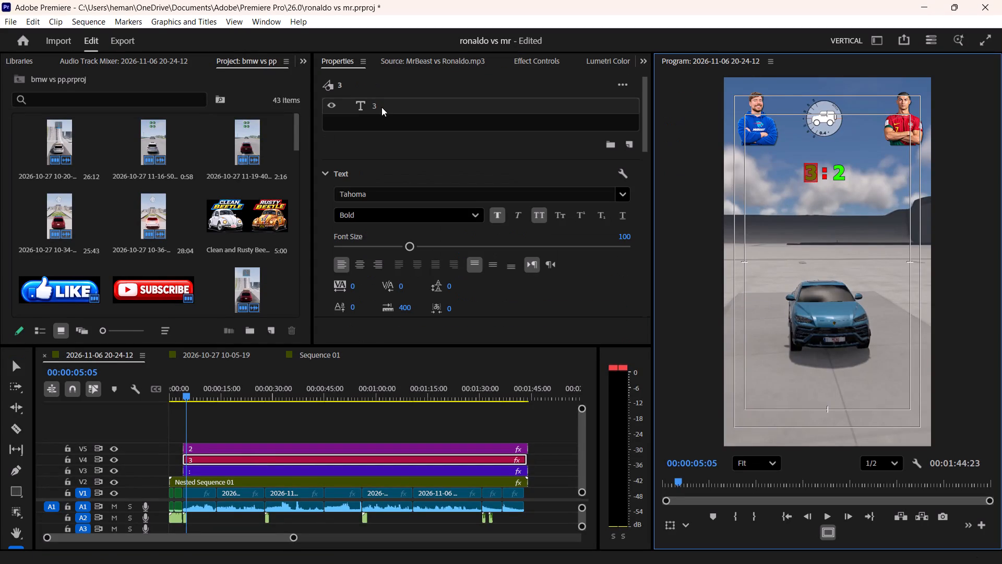
pyautogui.press('0')
pyautogui.click(249, 448)
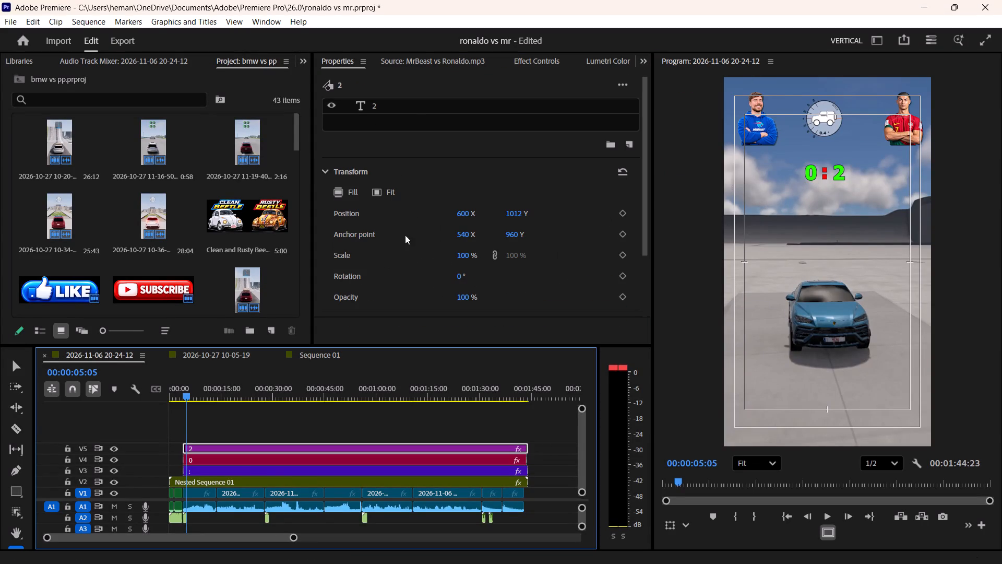
pyautogui.doubleClick(411, 108)
pyautogui.press('0')
pyautogui.click(270, 422)
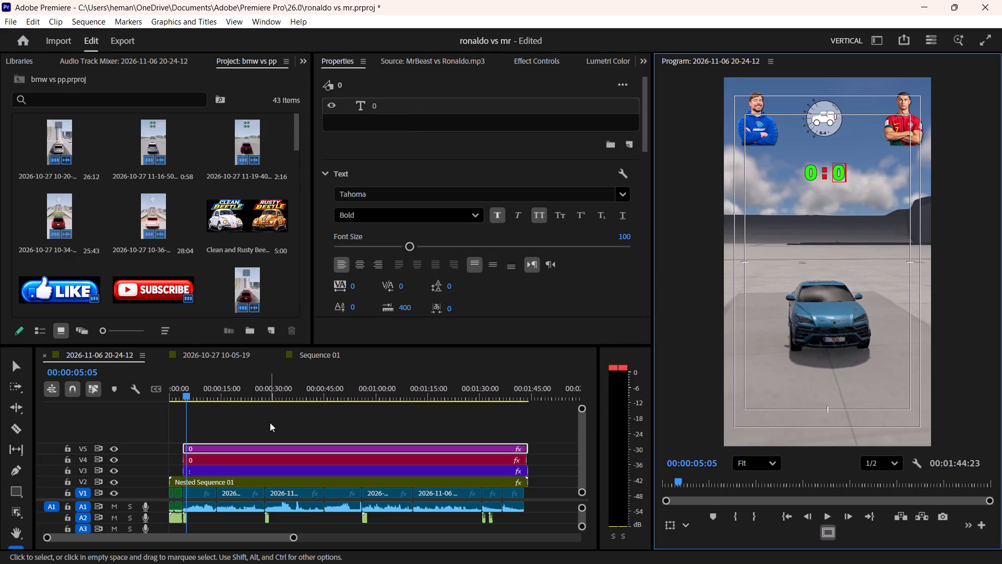
# Split the V4 score graphic at 00:00:10:53 and change the text of the part after the cut to 1.
pyautogui.press('space')
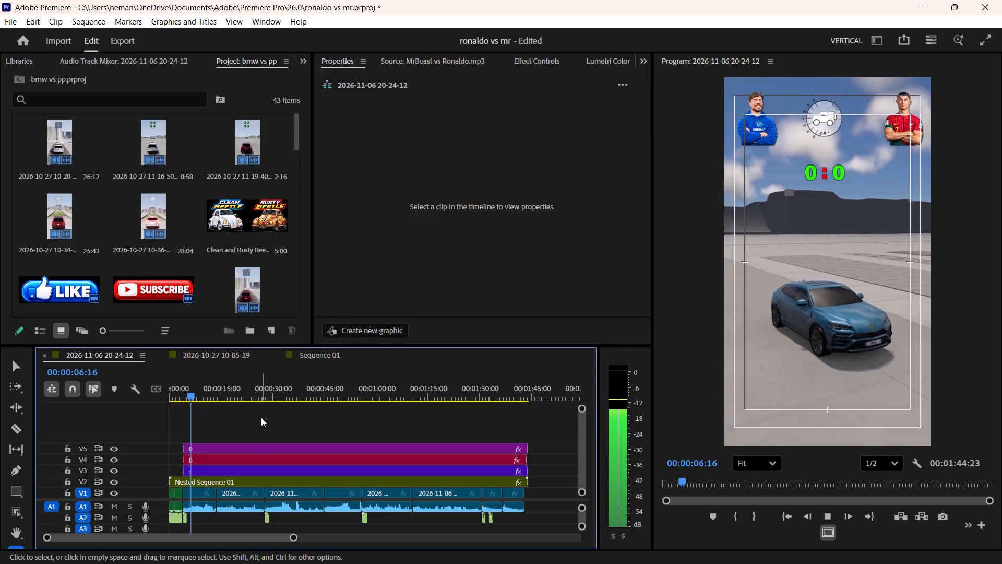
pyautogui.click(242, 460)
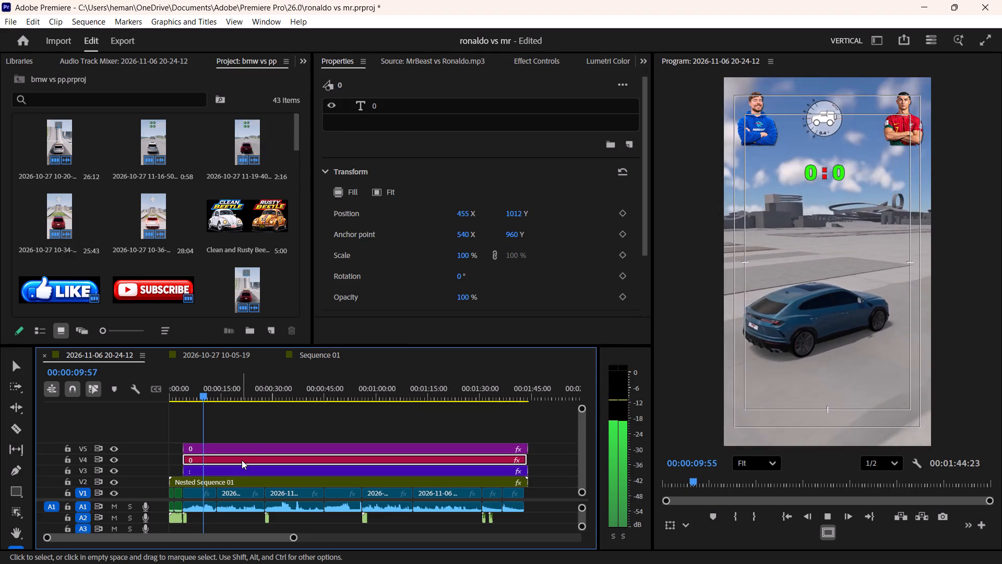
pyautogui.press('space')
pyautogui.hotkey('ctrl', 'k')
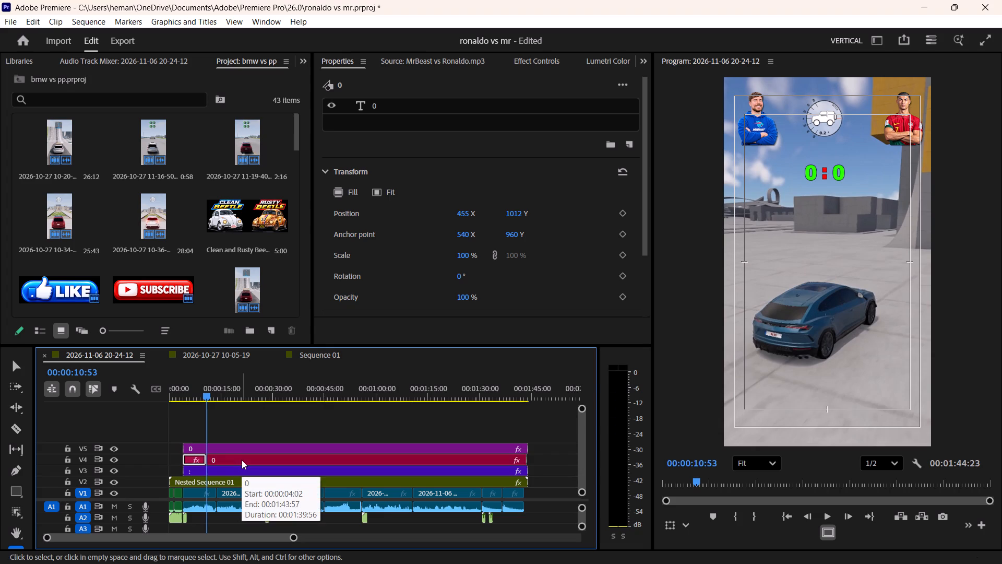
pyautogui.click(242, 460)
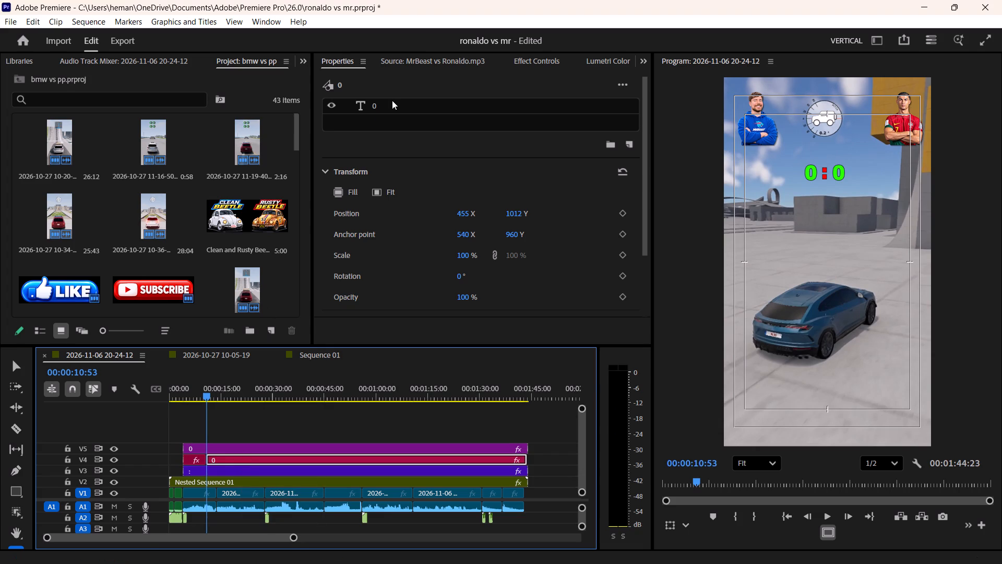
pyautogui.doubleClick(392, 100)
pyautogui.press('1')
pyautogui.click(339, 428)
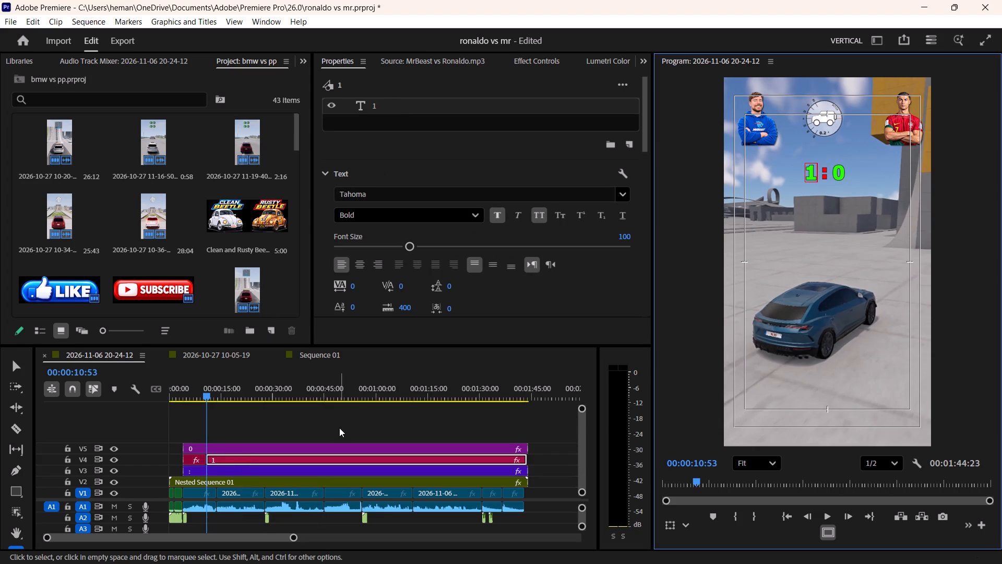
# Split the V5 score graphic at 00:00:25:38 and change the text of the part after the cut to 1.
pyautogui.press('space')
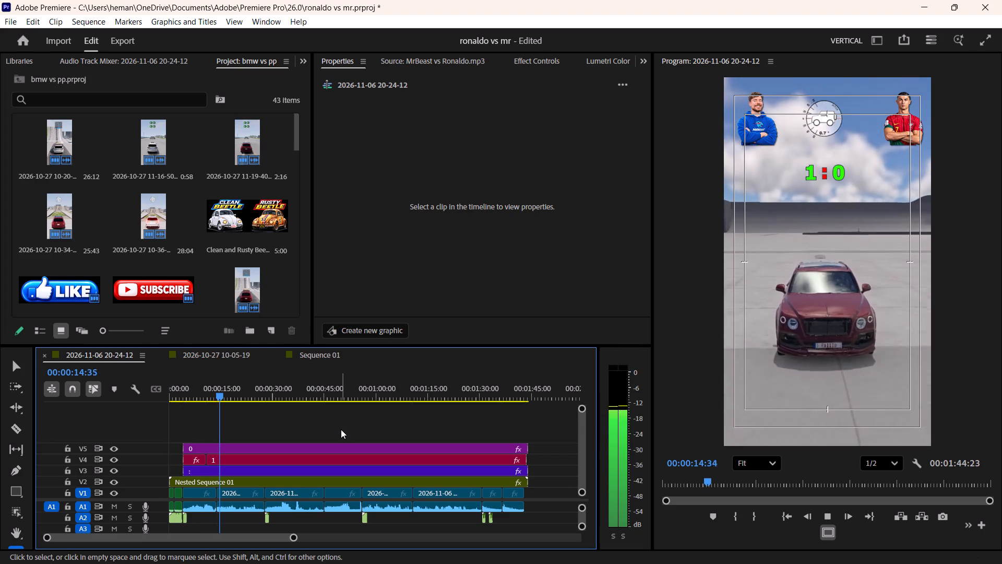
pyautogui.click(319, 450)
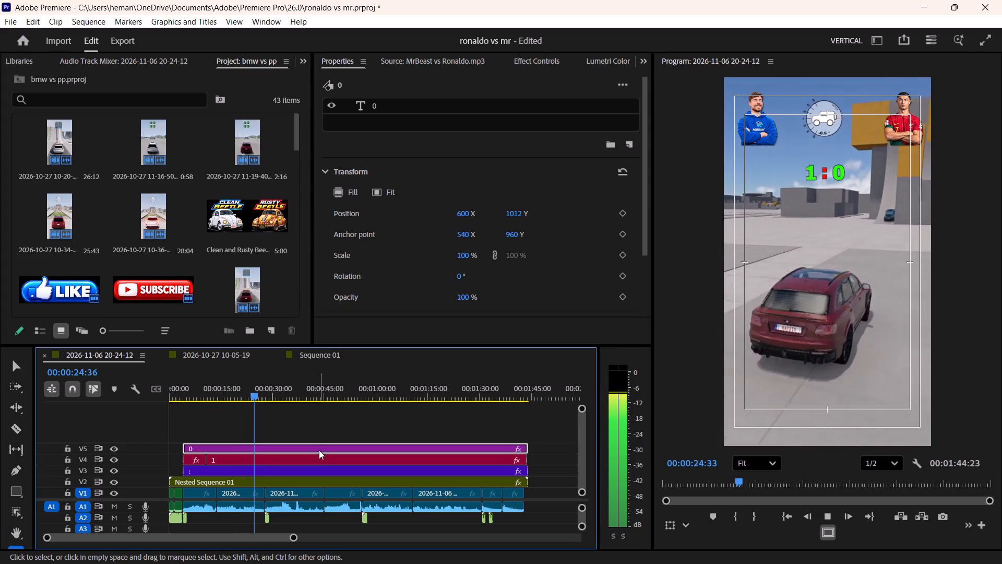
pyautogui.press('space')
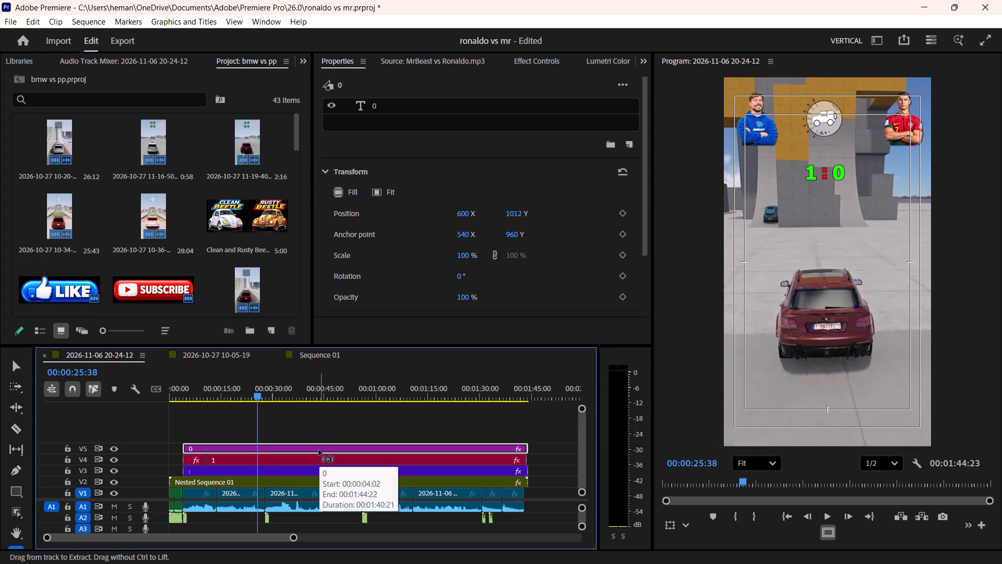
pyautogui.hotkey('ctrl', 'k')
pyautogui.click(319, 450)
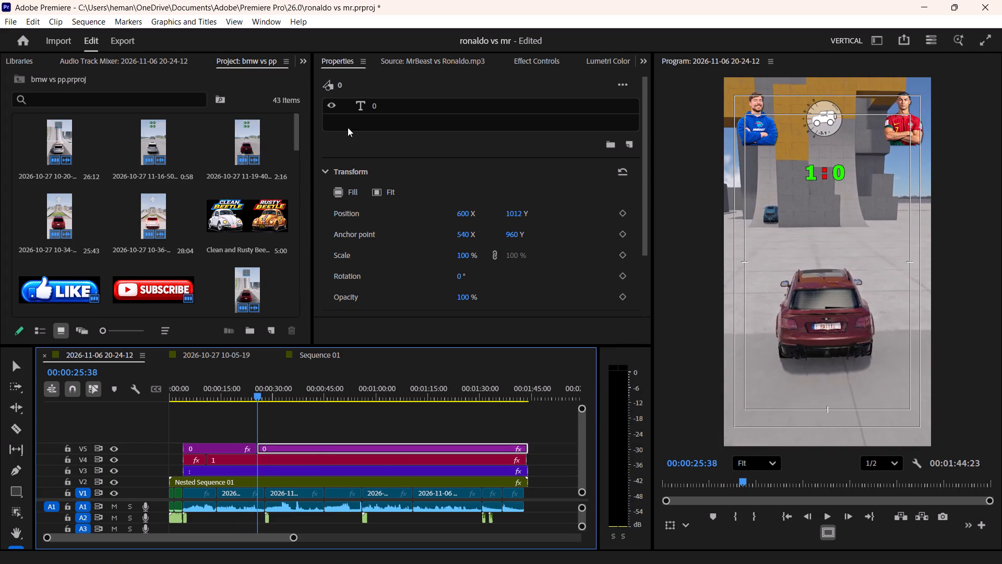
pyautogui.doubleClick(383, 109)
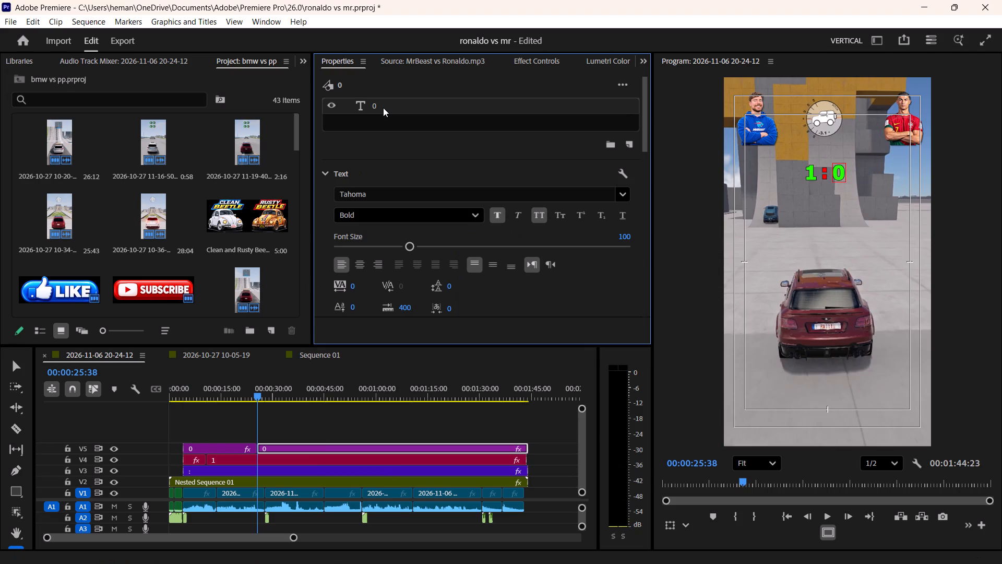
pyautogui.doubleClick(383, 108)
pyautogui.press('1')
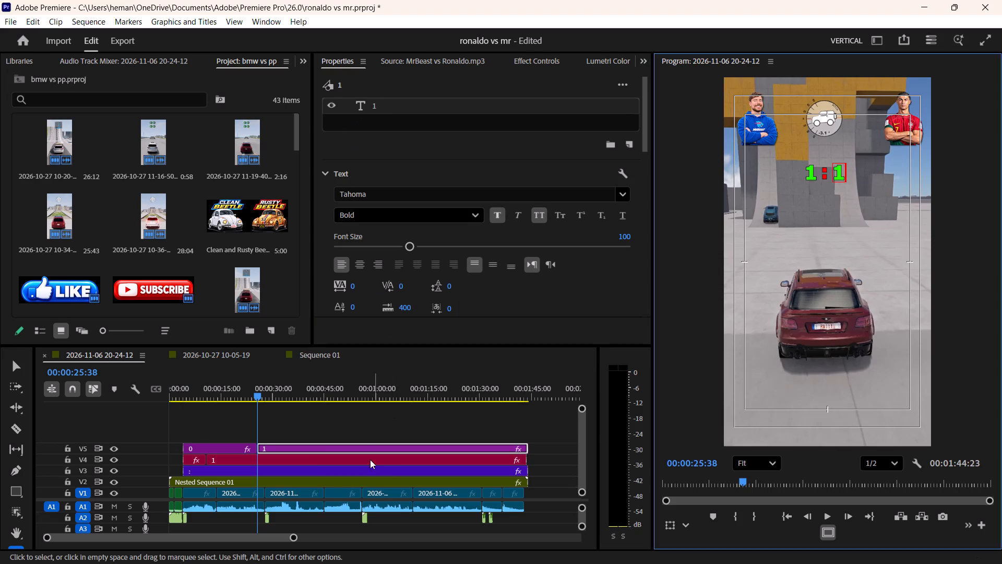
pyautogui.click(355, 425)
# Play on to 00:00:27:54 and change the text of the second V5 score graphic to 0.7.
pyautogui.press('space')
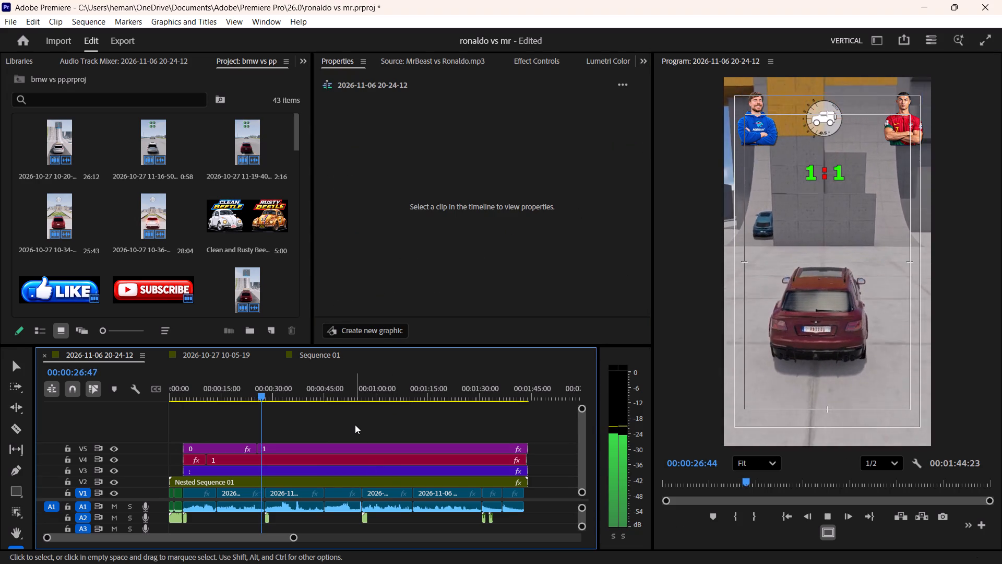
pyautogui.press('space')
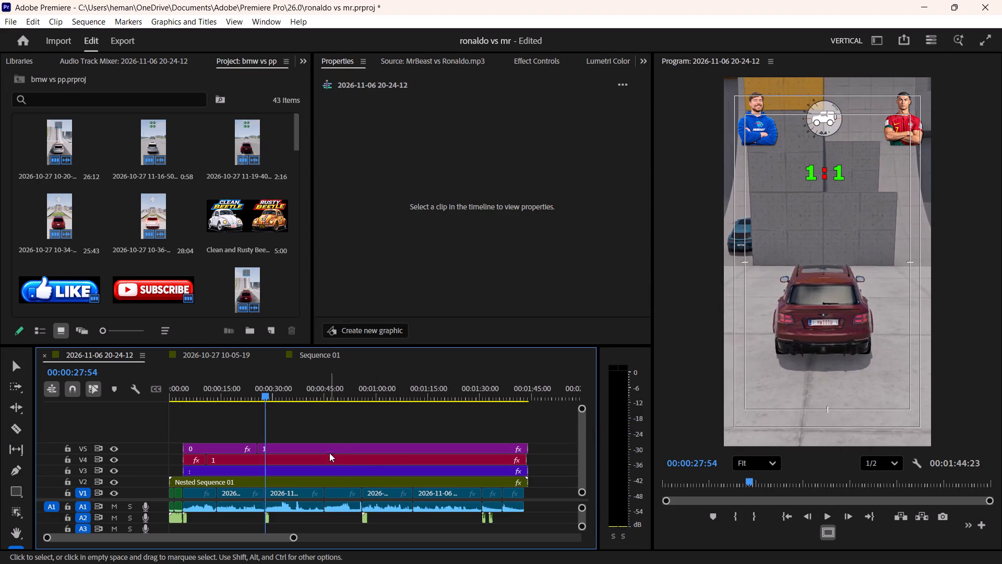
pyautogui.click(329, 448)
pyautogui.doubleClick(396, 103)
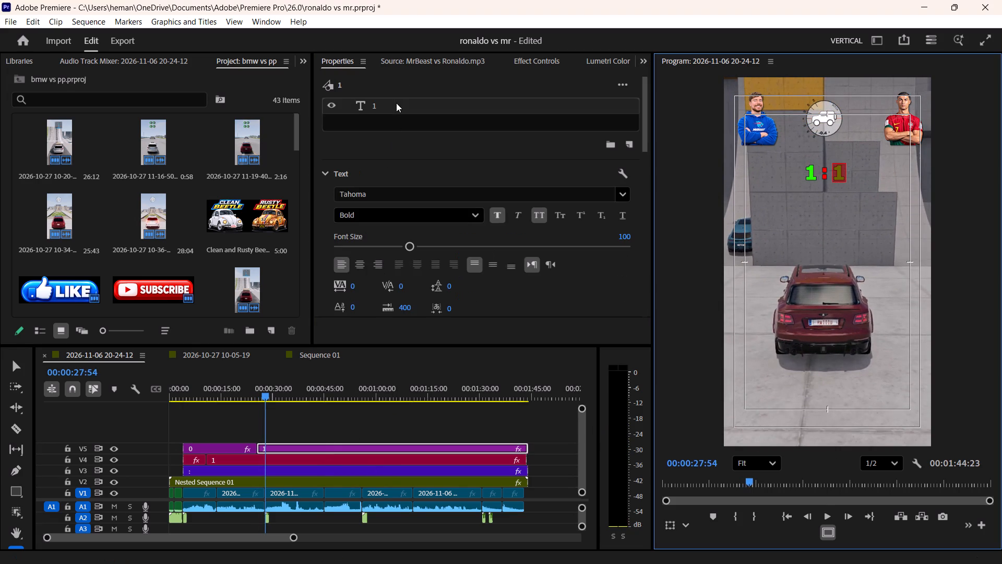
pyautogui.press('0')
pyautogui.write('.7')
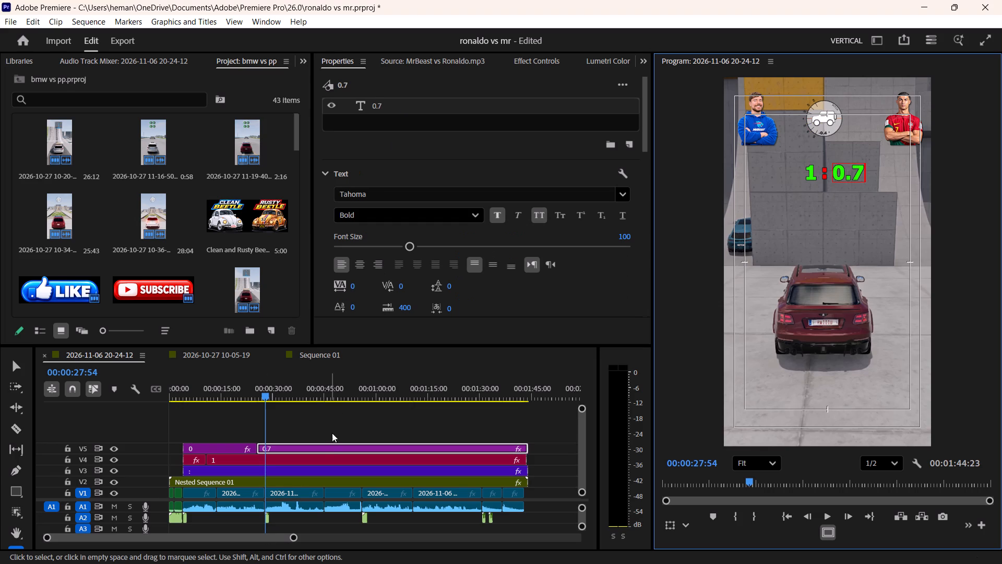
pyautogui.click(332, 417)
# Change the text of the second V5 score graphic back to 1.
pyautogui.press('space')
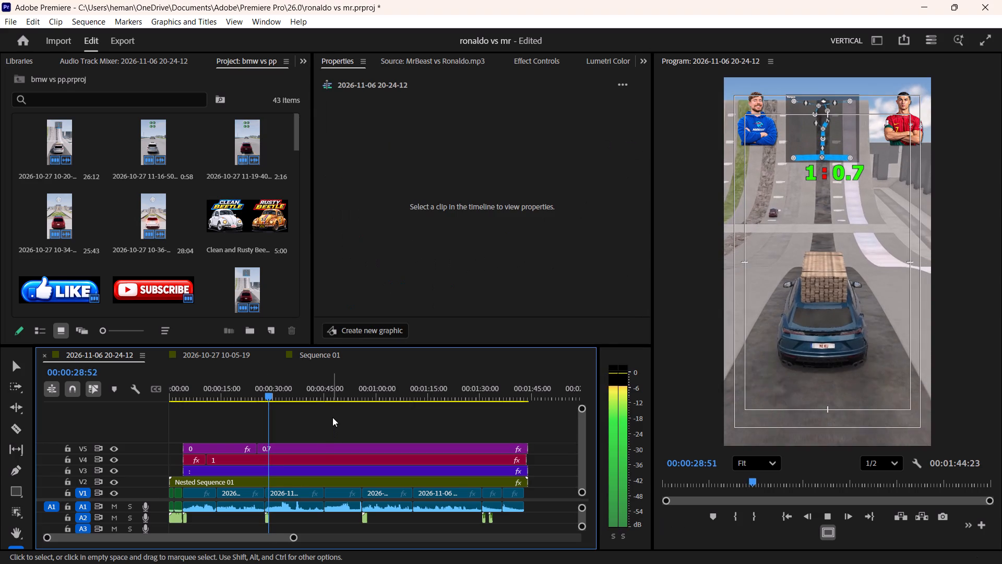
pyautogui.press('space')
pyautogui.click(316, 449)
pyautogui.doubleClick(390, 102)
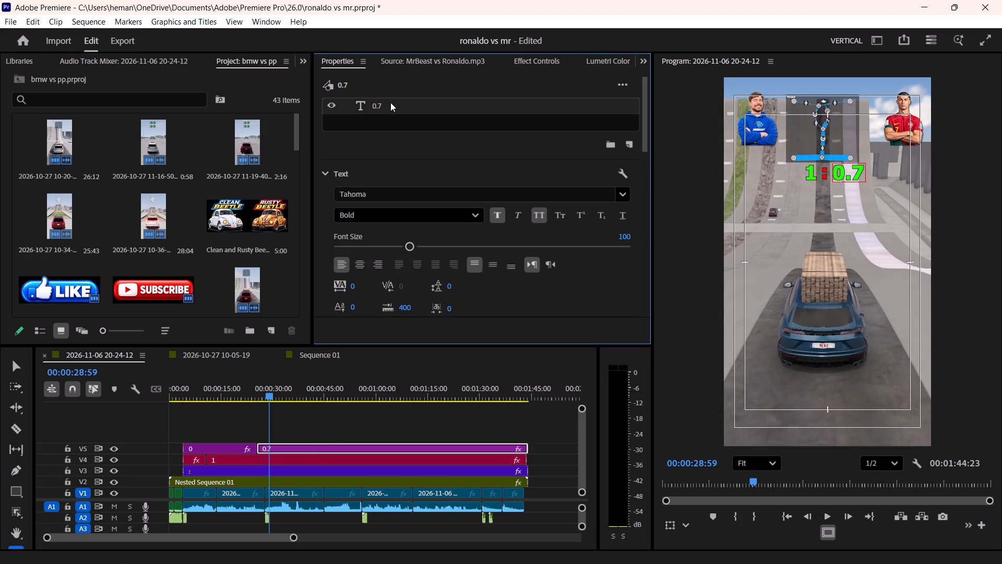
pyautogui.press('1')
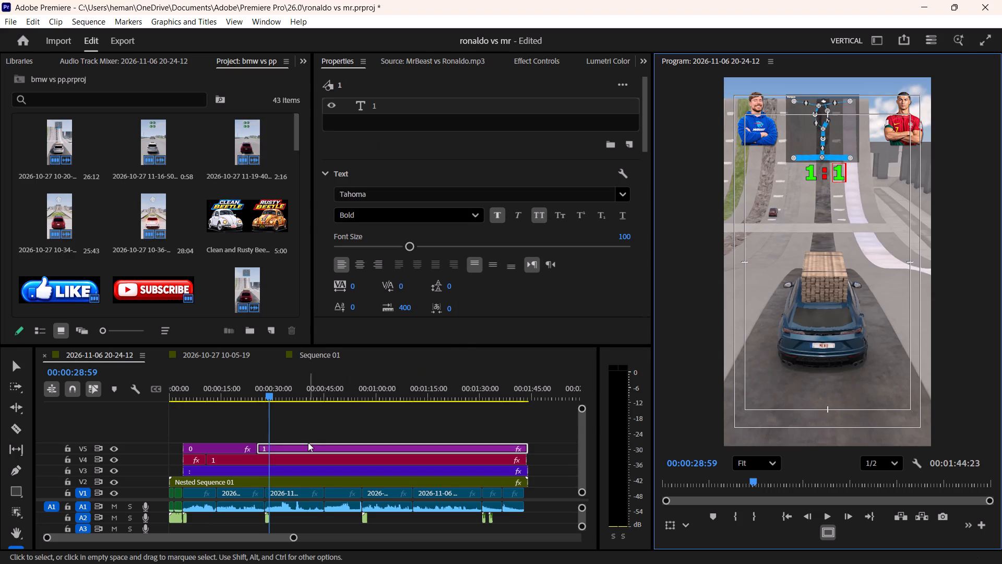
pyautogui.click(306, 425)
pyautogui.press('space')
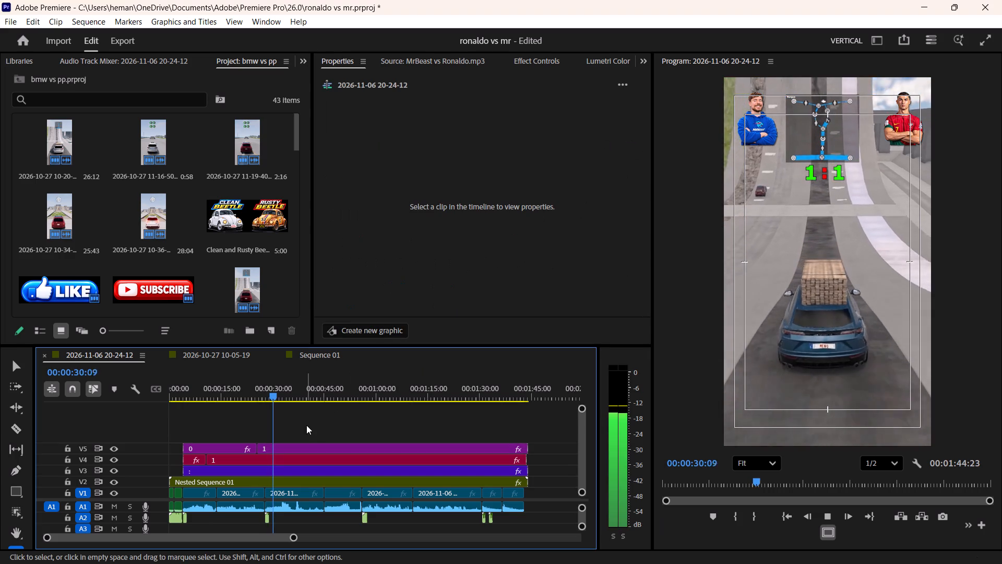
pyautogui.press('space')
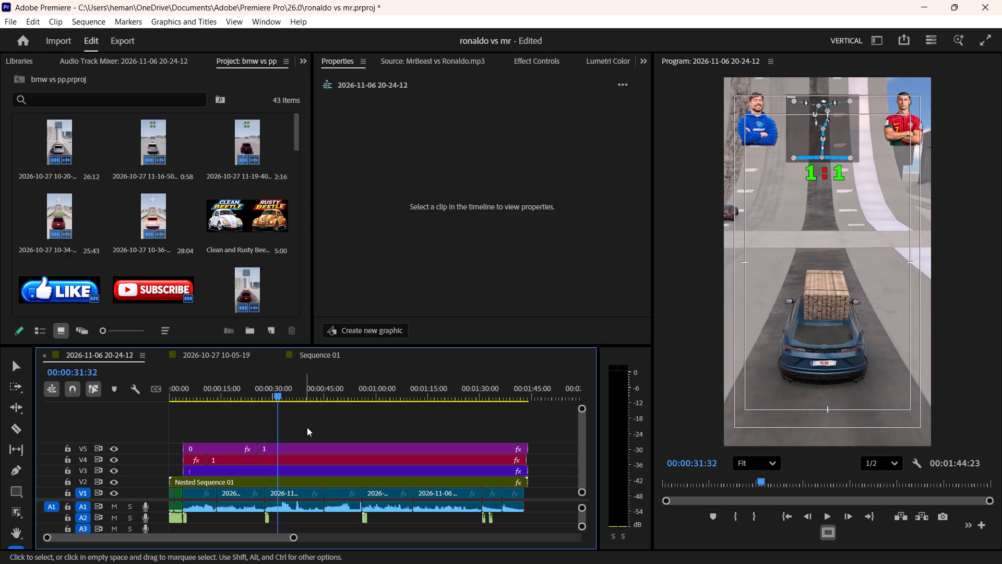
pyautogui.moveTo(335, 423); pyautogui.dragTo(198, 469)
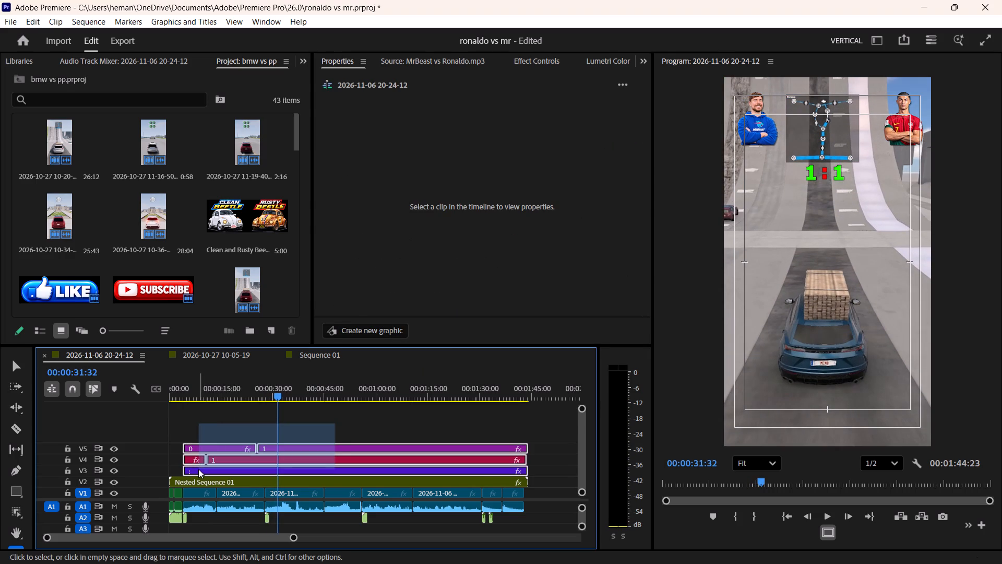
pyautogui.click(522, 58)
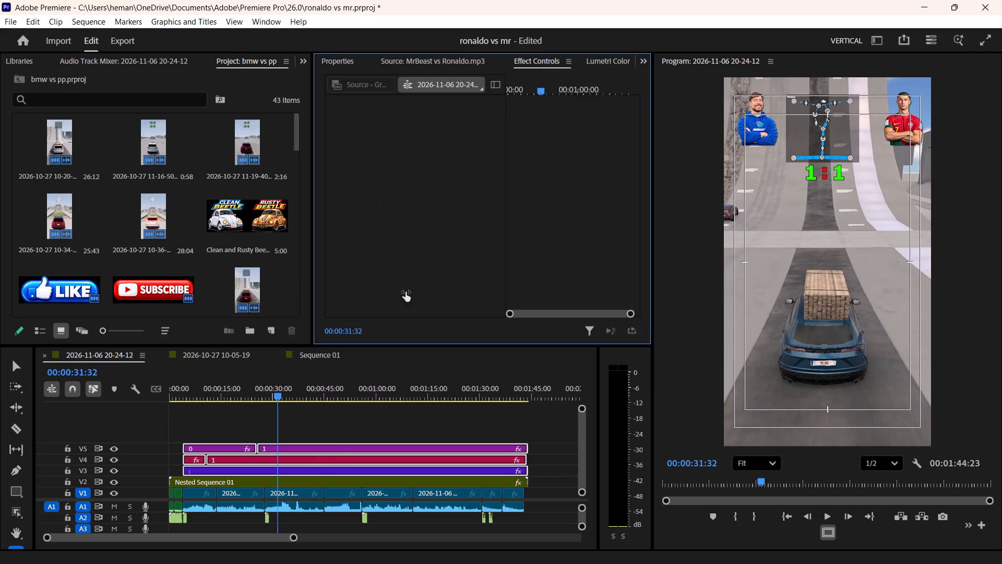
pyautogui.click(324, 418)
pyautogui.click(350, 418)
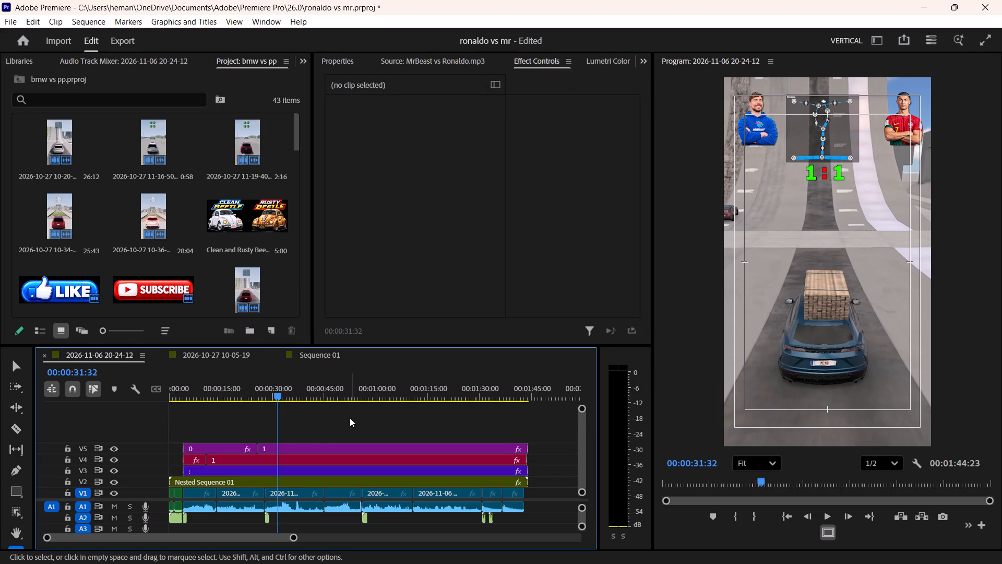
# Split the last V4 score graphic at 00:00:36:30 and change the text of the part after the cut to 2.
pyautogui.press('space')
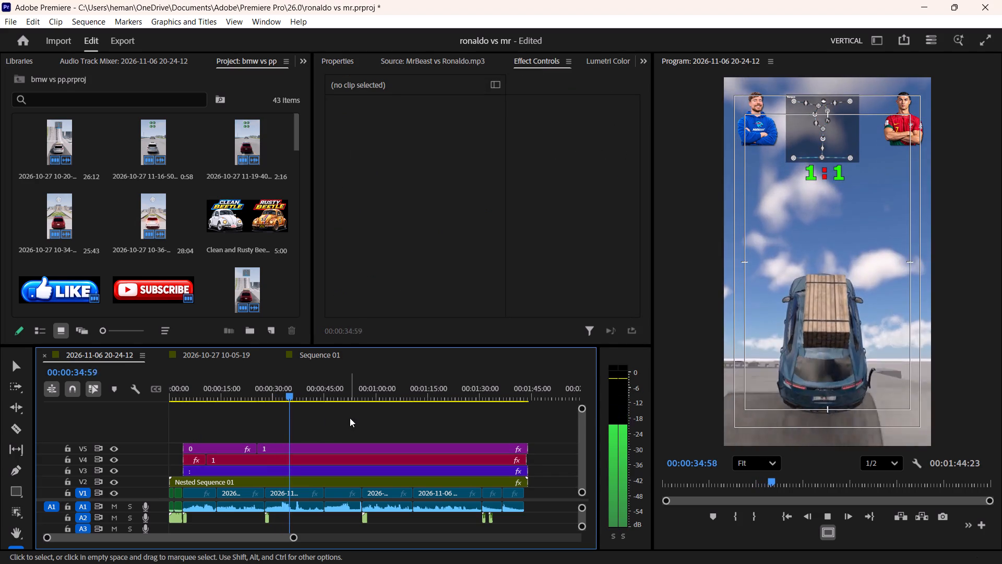
pyautogui.press('space')
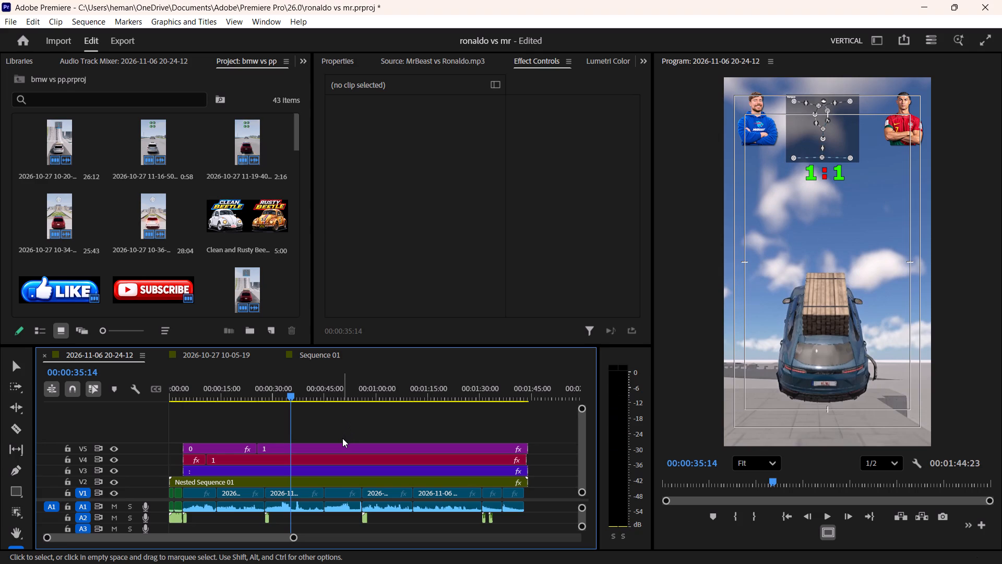
pyautogui.click(324, 459)
pyautogui.press('space')
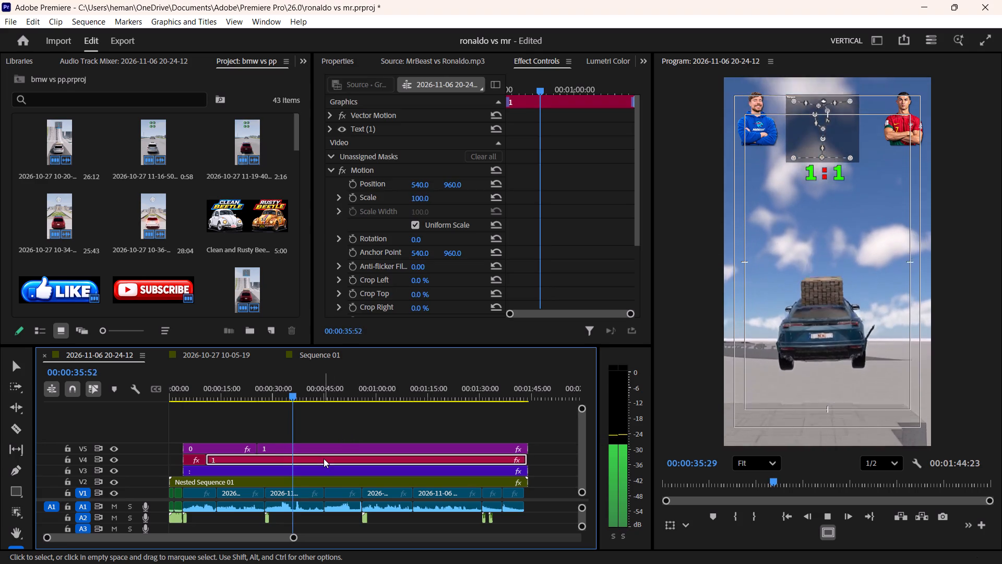
pyautogui.press('space')
pyautogui.hotkey('ctrl', 'k')
pyautogui.keyDown('ctrl'); pyautogui.click(324, 459); pyautogui.keyUp('ctrl')
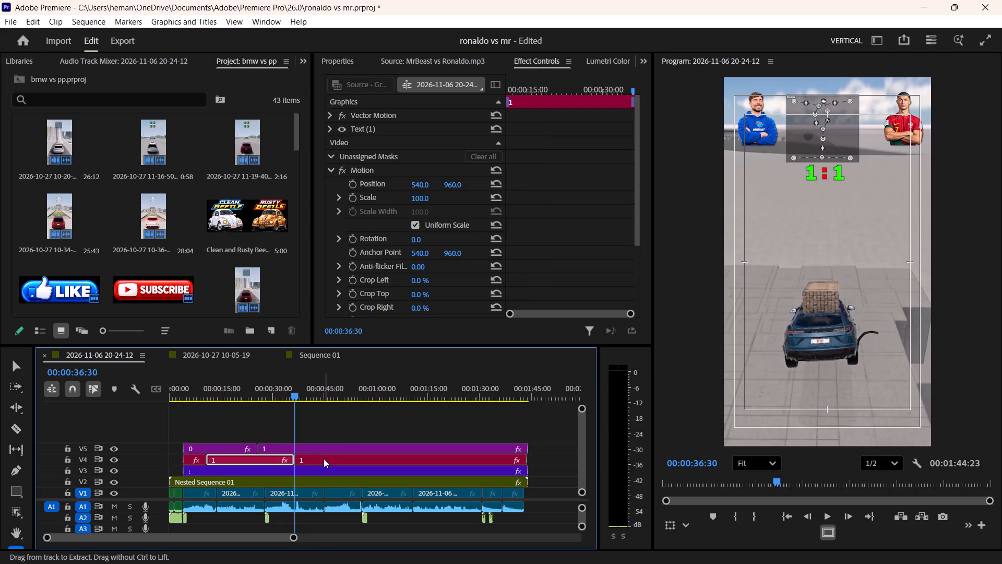
pyautogui.click(324, 459)
pyautogui.click(638, 61)
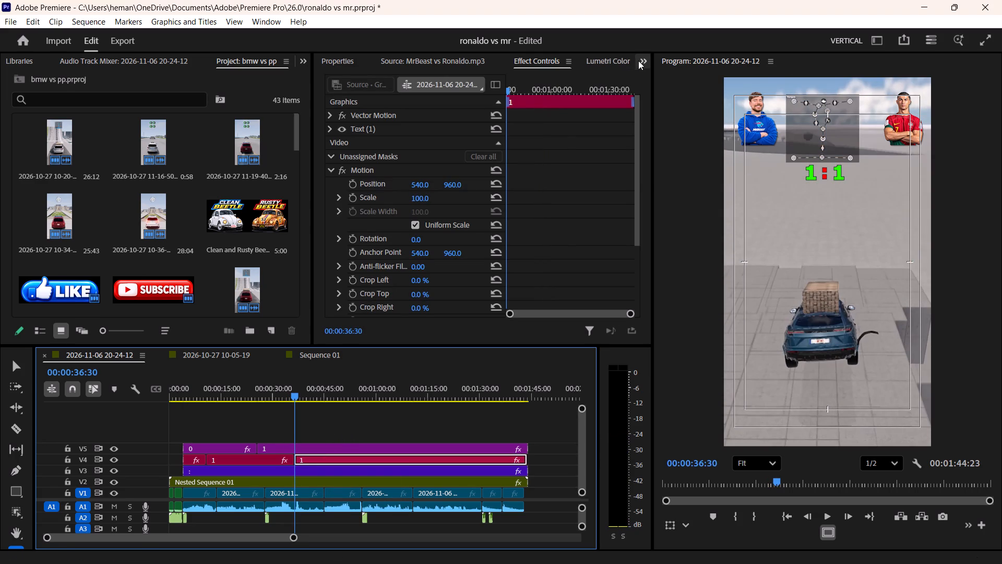
pyautogui.click(644, 78)
pyautogui.doubleClick(399, 105)
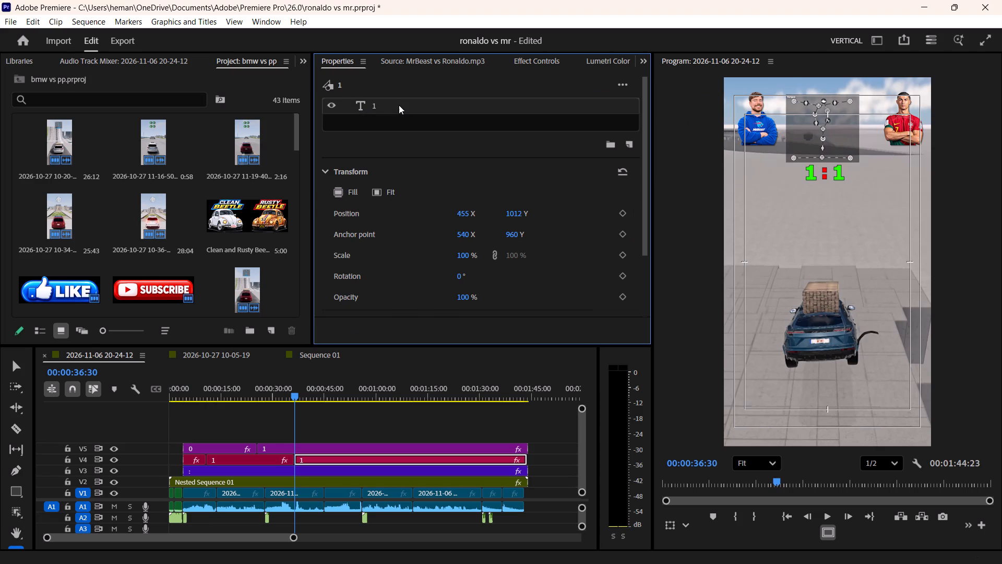
pyautogui.press('2')
pyautogui.click(390, 432)
# Split the last V5 score graphic at 00:00:53:04 and change the text of the part after the cut to 2.
pyautogui.press('space')
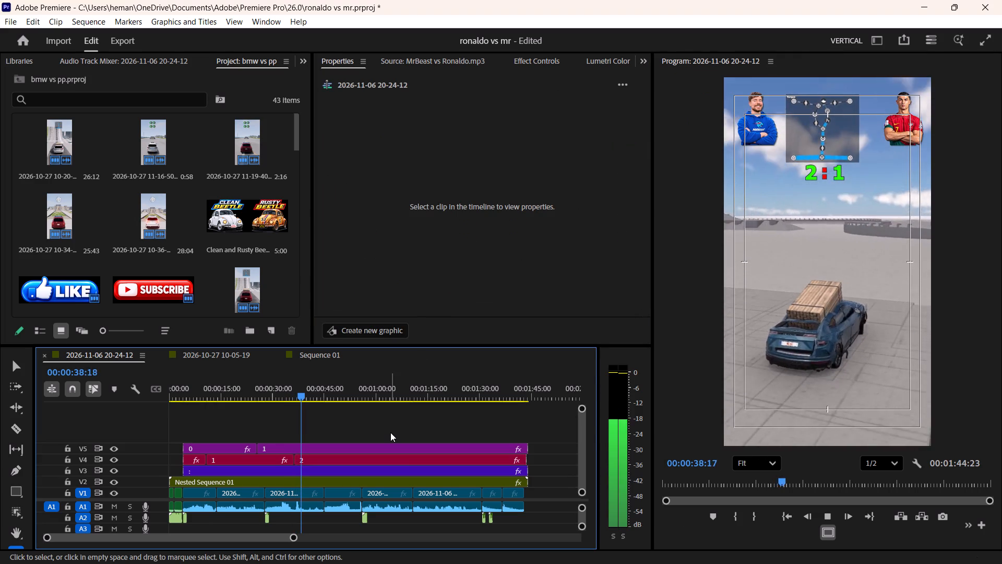
pyautogui.press('l')
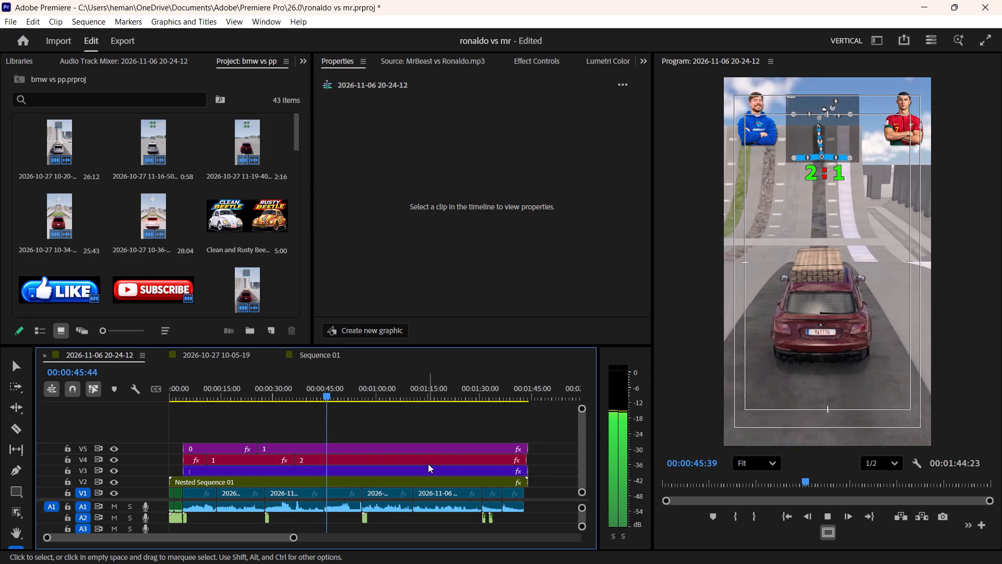
pyautogui.press('space')
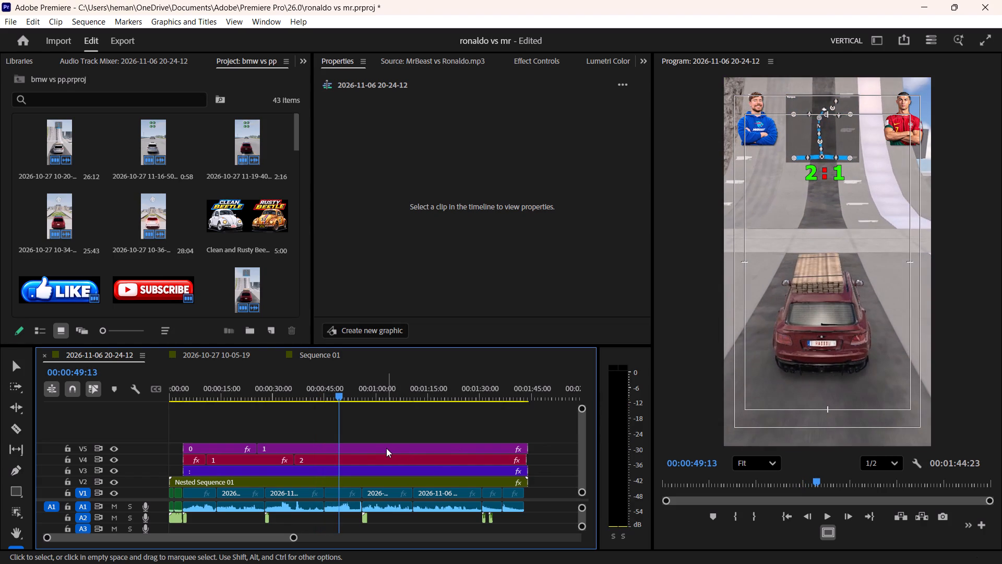
pyautogui.click(380, 448)
pyautogui.press('space')
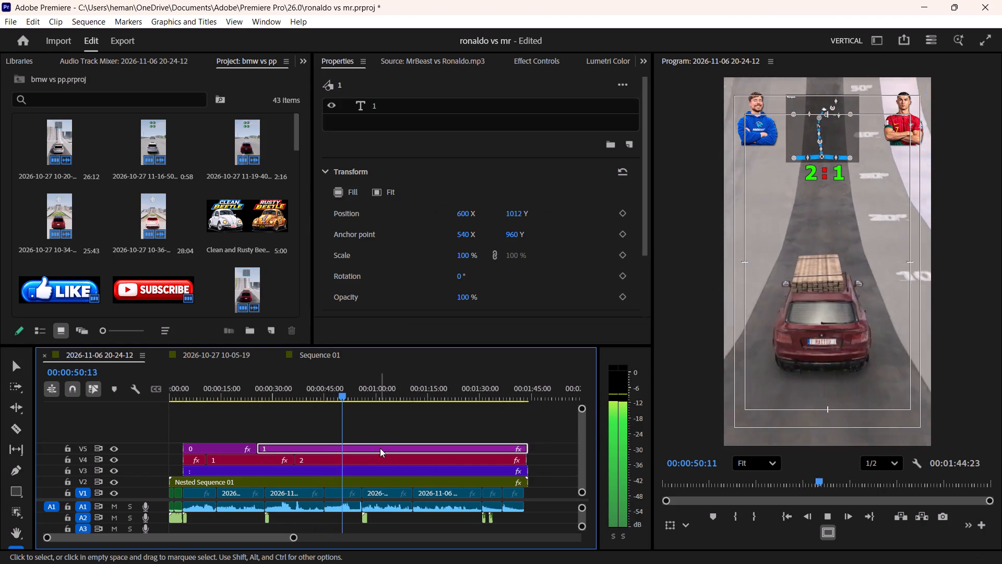
pyautogui.press('space')
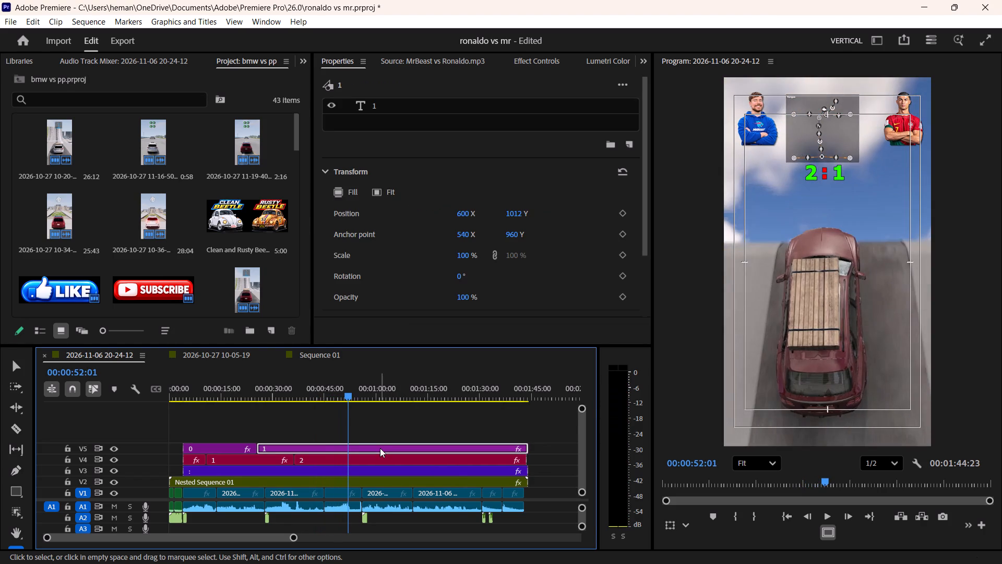
pyautogui.press('space')
pyautogui.press('space')
pyautogui.press('space')
pyautogui.press('space')
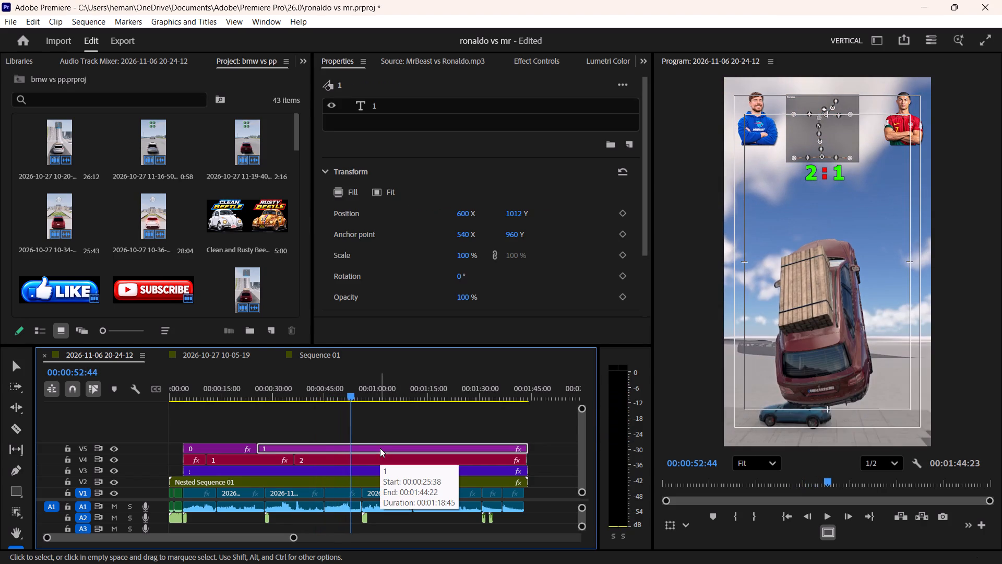
pyautogui.press('space')
pyautogui.press('space')
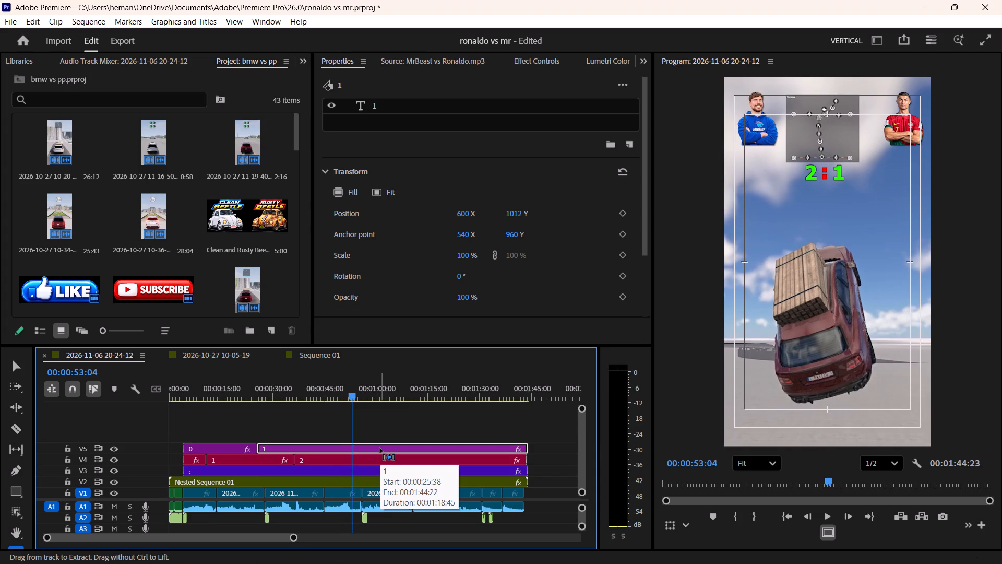
pyautogui.hotkey('ctrl', 'k')
pyautogui.click(380, 448)
pyautogui.doubleClick(388, 101)
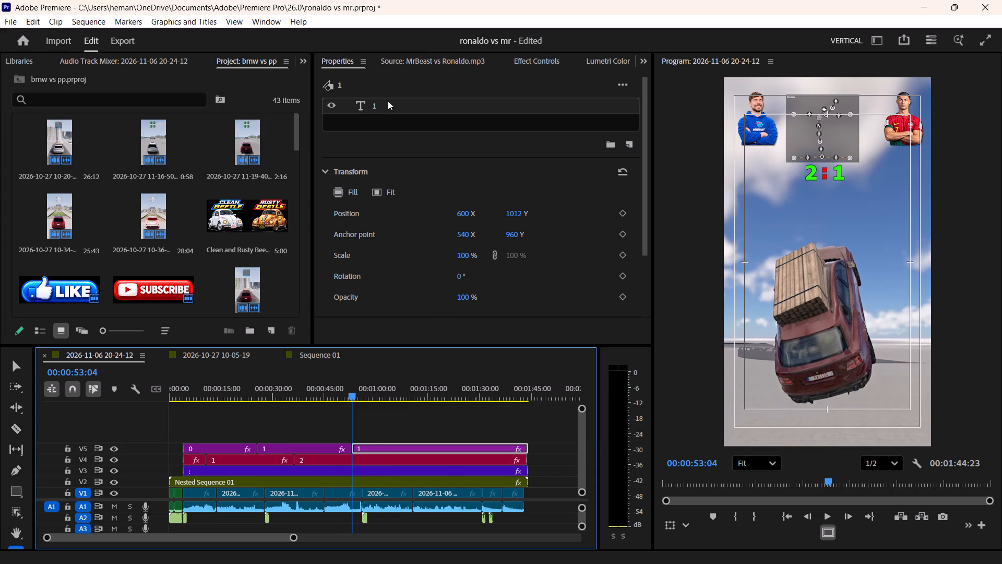
pyautogui.press('2')
pyautogui.click(405, 420)
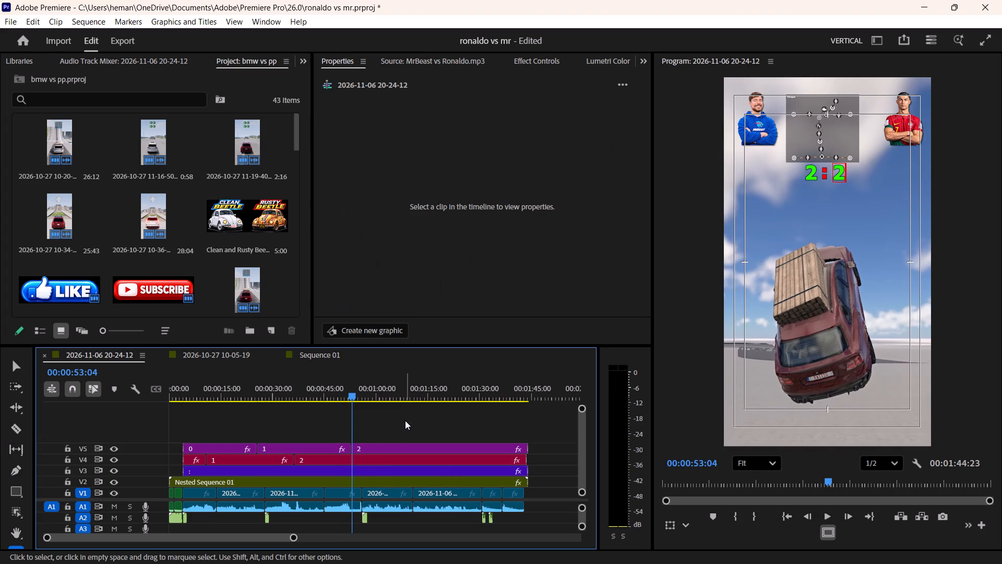
# Set the program preview's playback resolution to 1/4.
pyautogui.press('space')
pyautogui.press('space')
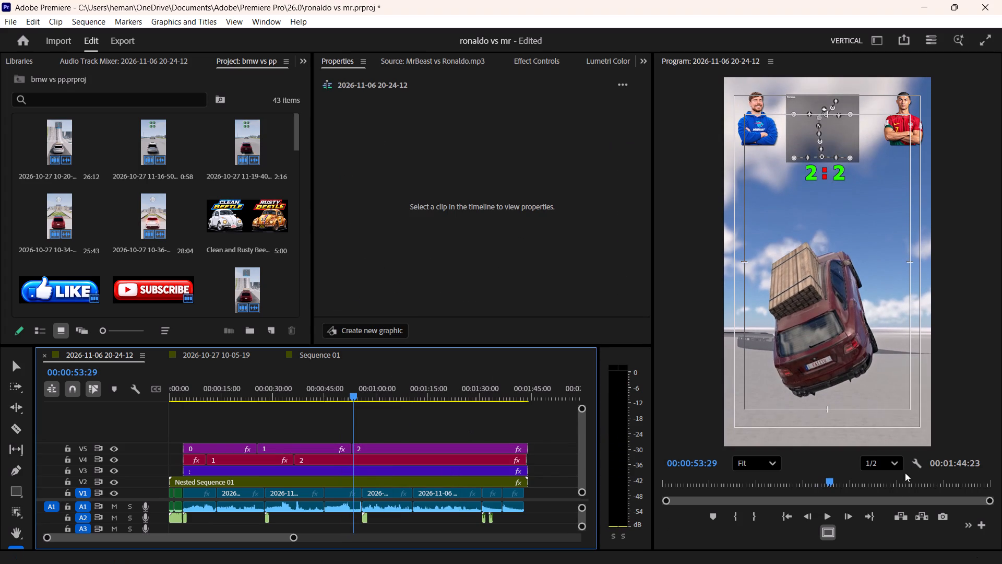
pyautogui.click(898, 469)
pyautogui.click(886, 514)
pyautogui.click(434, 425)
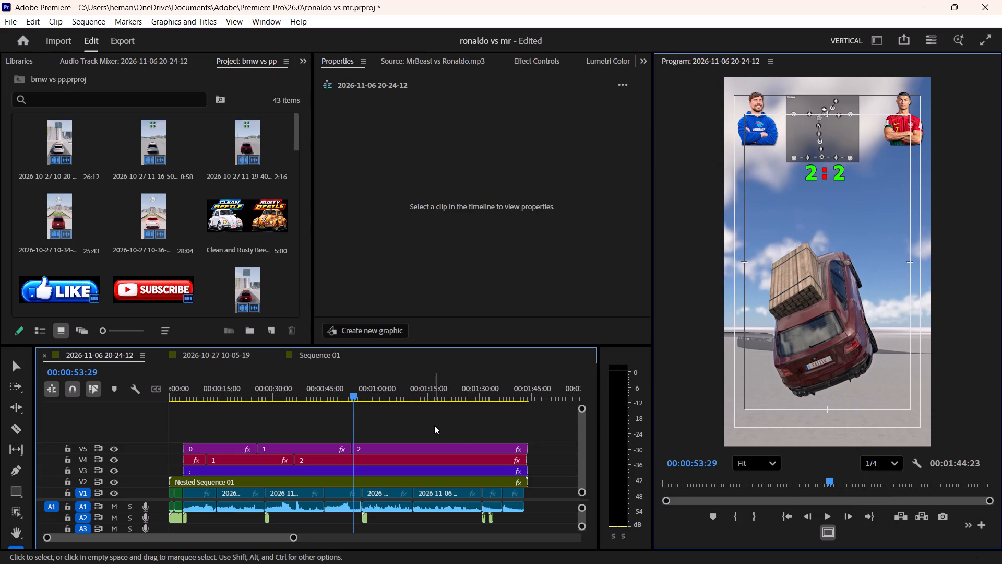
# Split the last V4 score graphic at 00:01:09:03 and change the text of the part after the cut to 3.
pyautogui.press('space')
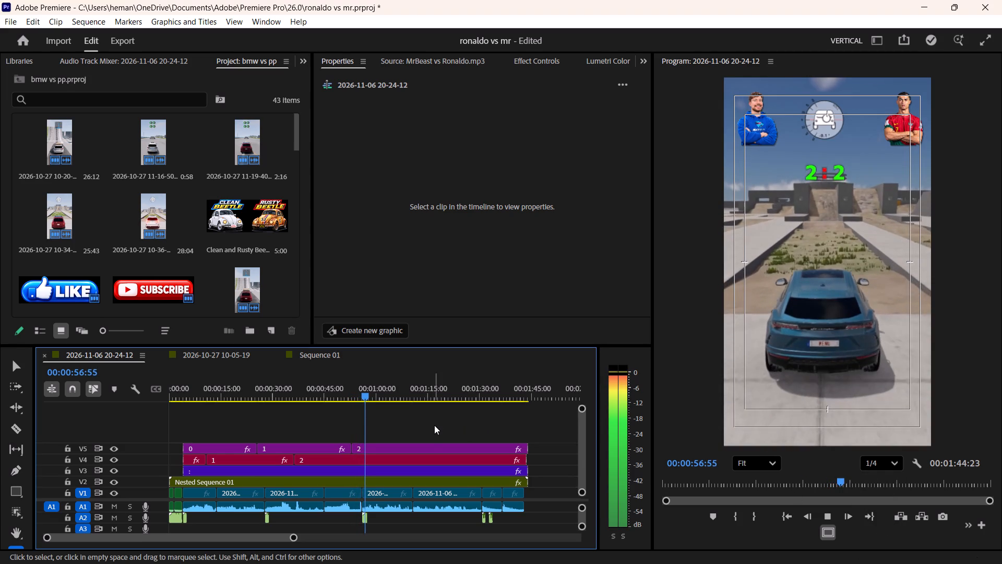
pyautogui.click(414, 457)
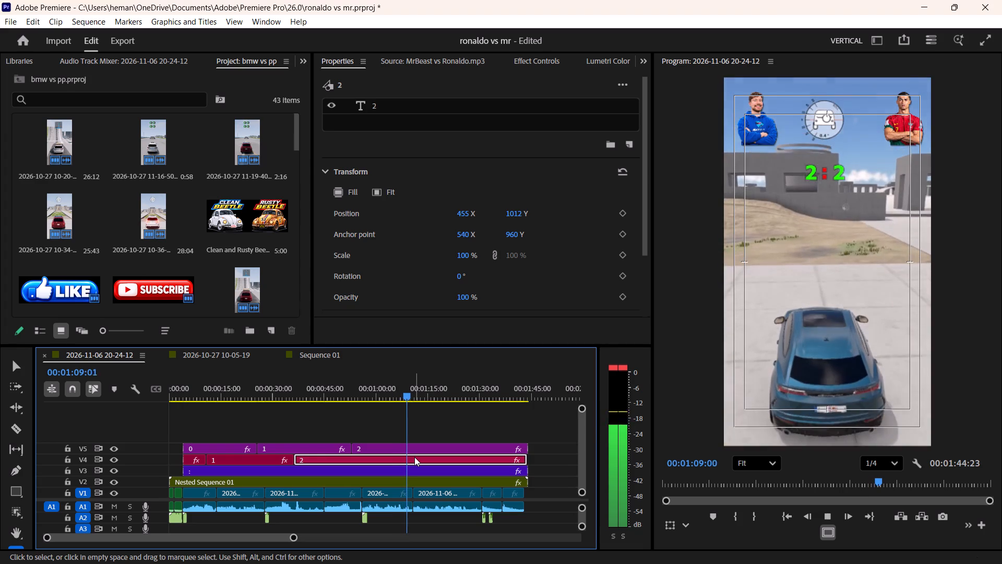
pyautogui.press('space')
pyautogui.hotkey('ctrl', 'k')
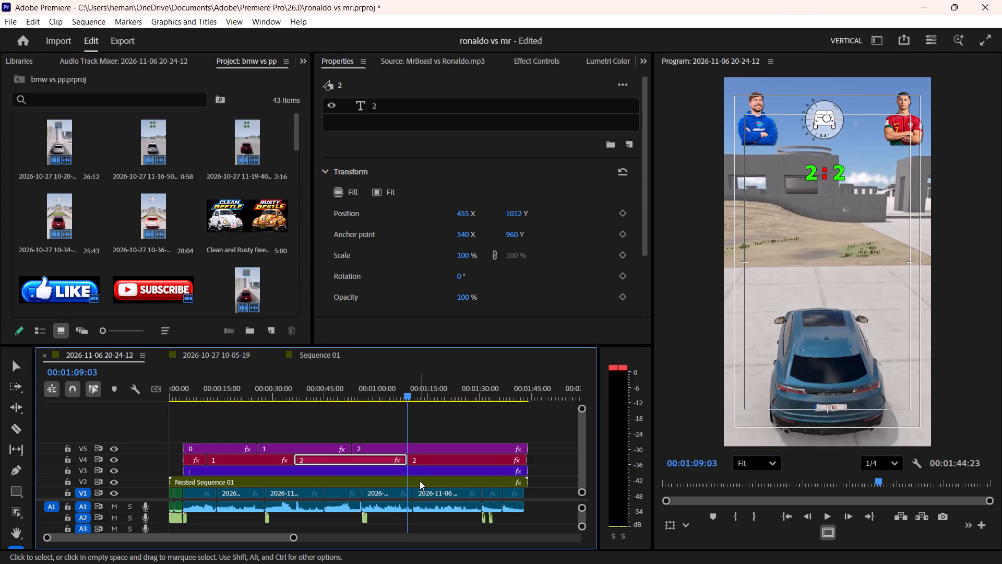
pyautogui.click(422, 462)
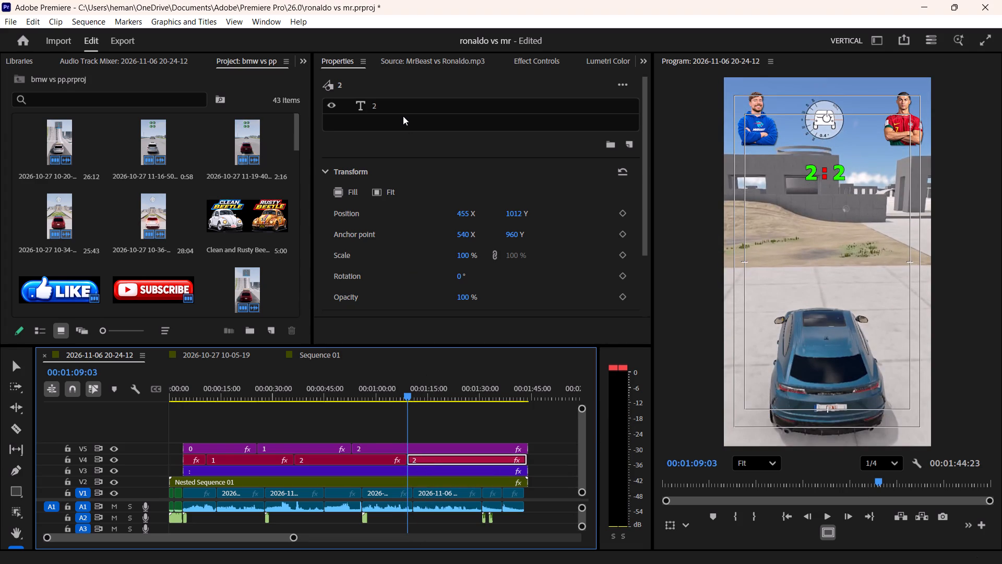
pyautogui.doubleClick(401, 110)
pyautogui.press('3')
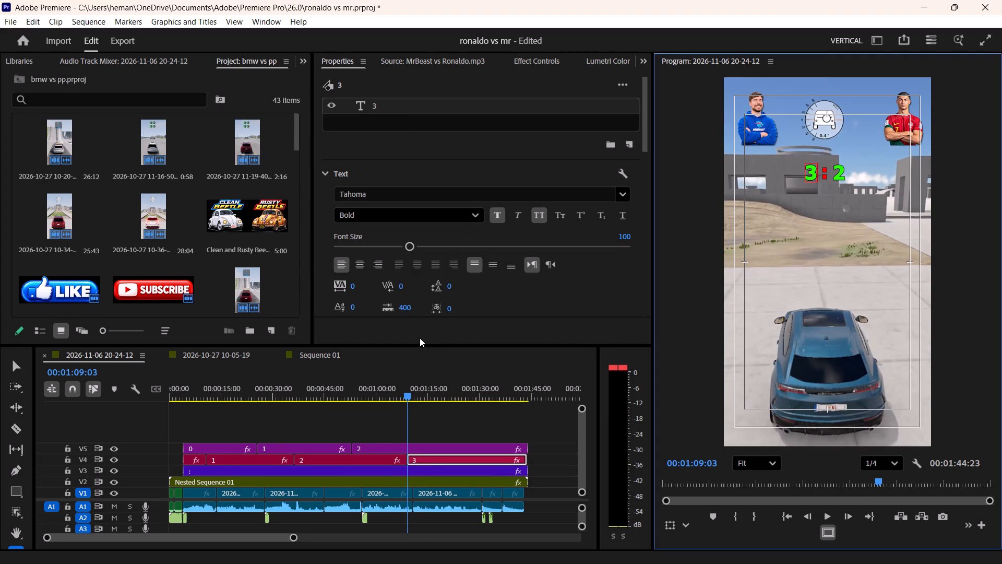
pyautogui.click(437, 426)
# Split the last V5 score graphic at 00:01:29:05 and change the text of the part after the cut to 3.
pyautogui.press('space')
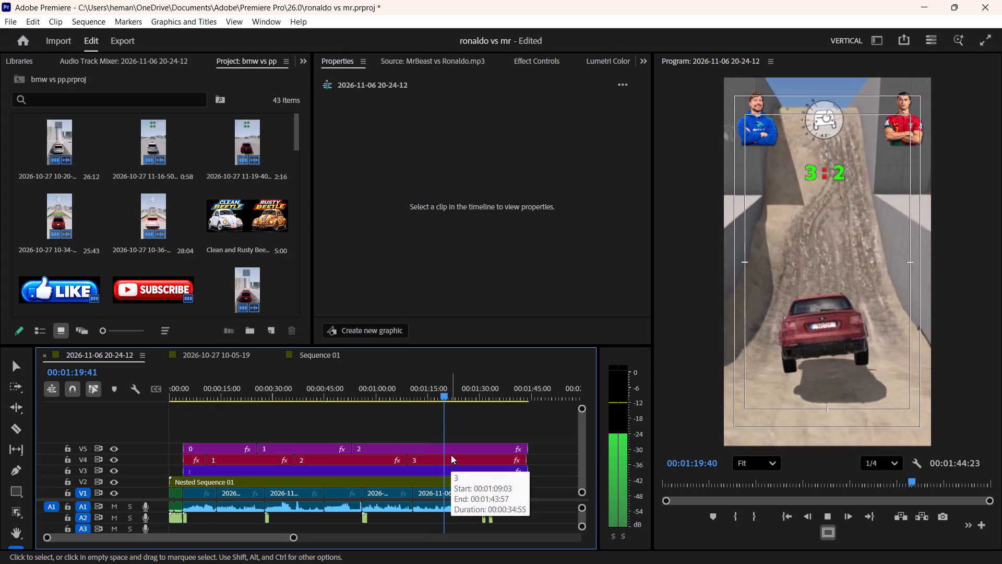
pyautogui.click(459, 449)
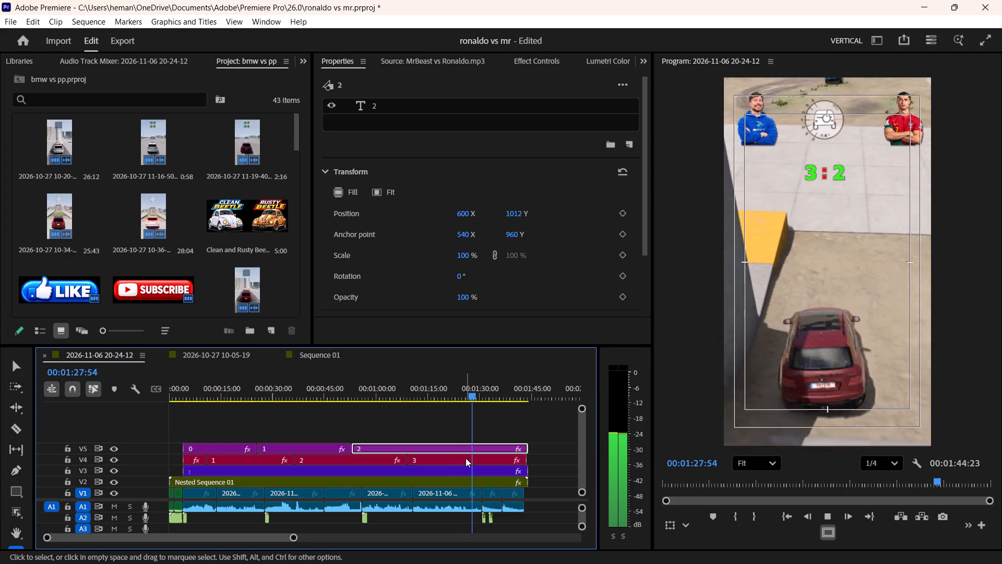
pyautogui.press('space')
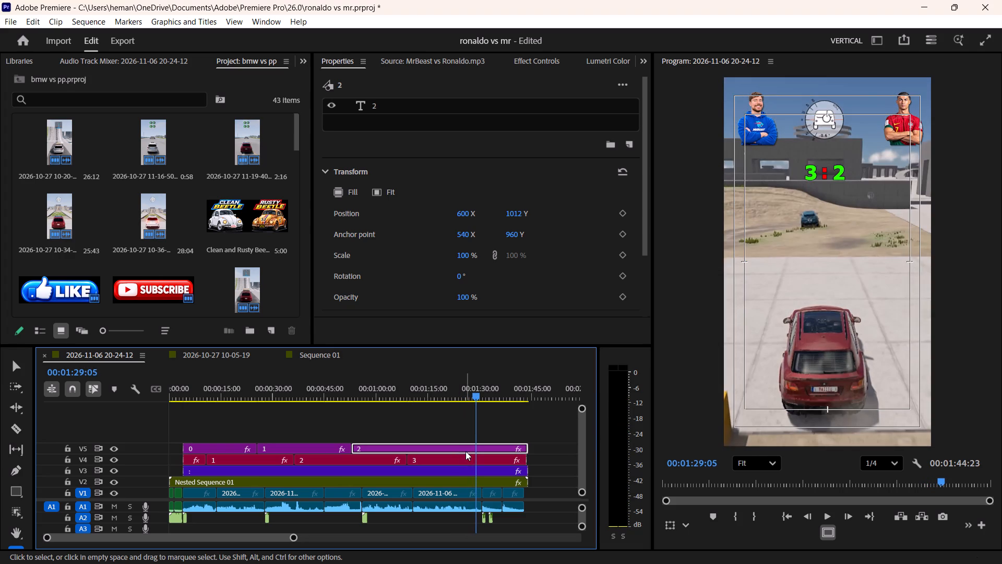
pyautogui.hotkey('ctrl', 'k')
pyautogui.click(499, 447)
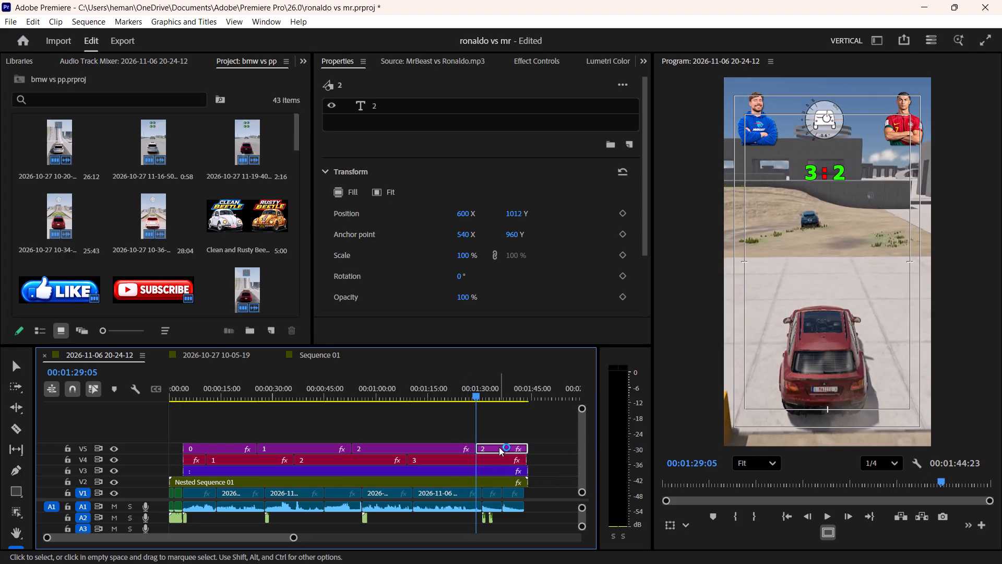
pyautogui.doubleClick(456, 103)
pyautogui.press('3')
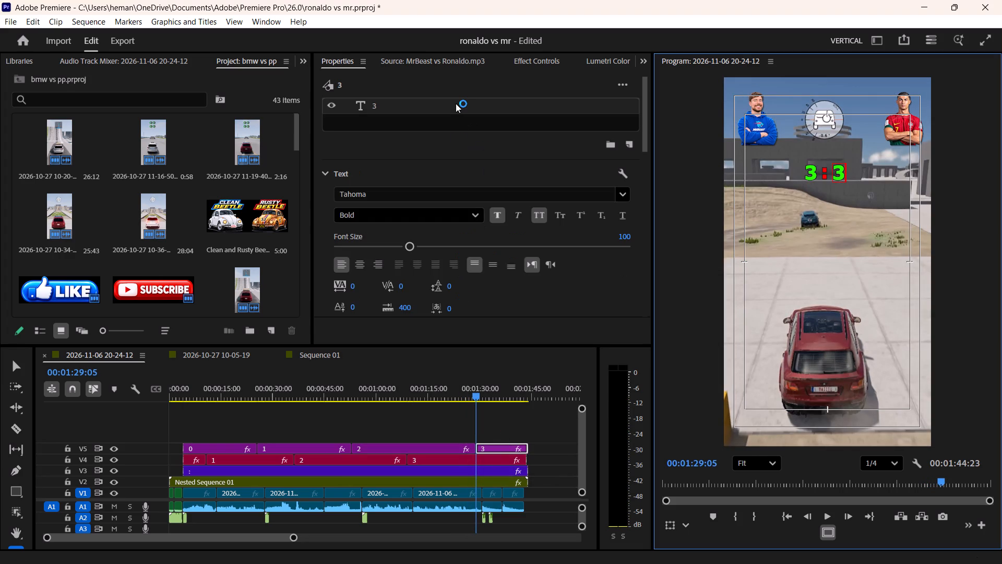
pyautogui.click(502, 425)
# Delete the last BREAK TEST (2).mp3 sound clip on A2, near 00:01:33:36.
pyautogui.write('==')
pyautogui.press('space')
pyautogui.click(441, 429)
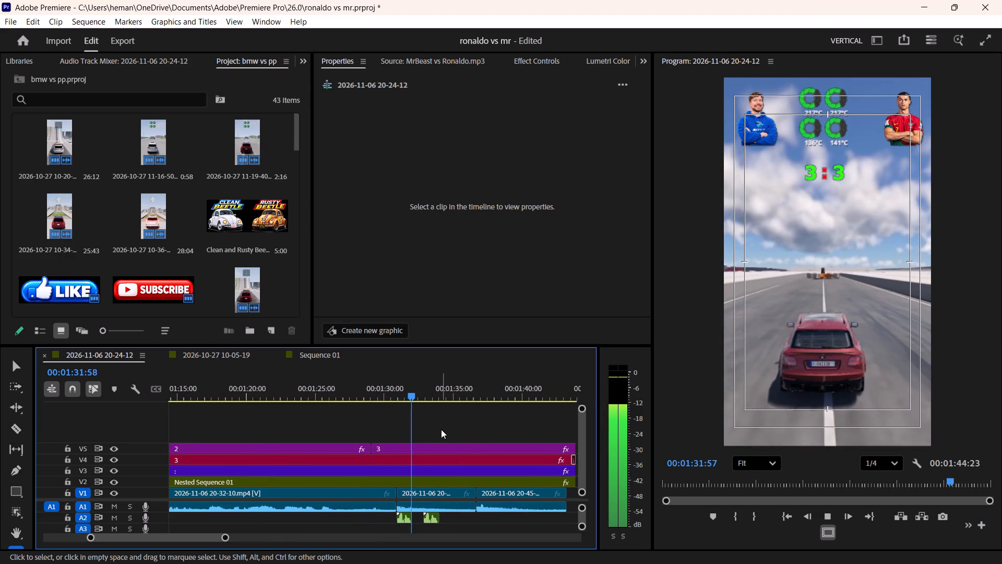
pyautogui.press('space')
pyautogui.write('`')
pyautogui.press('`')
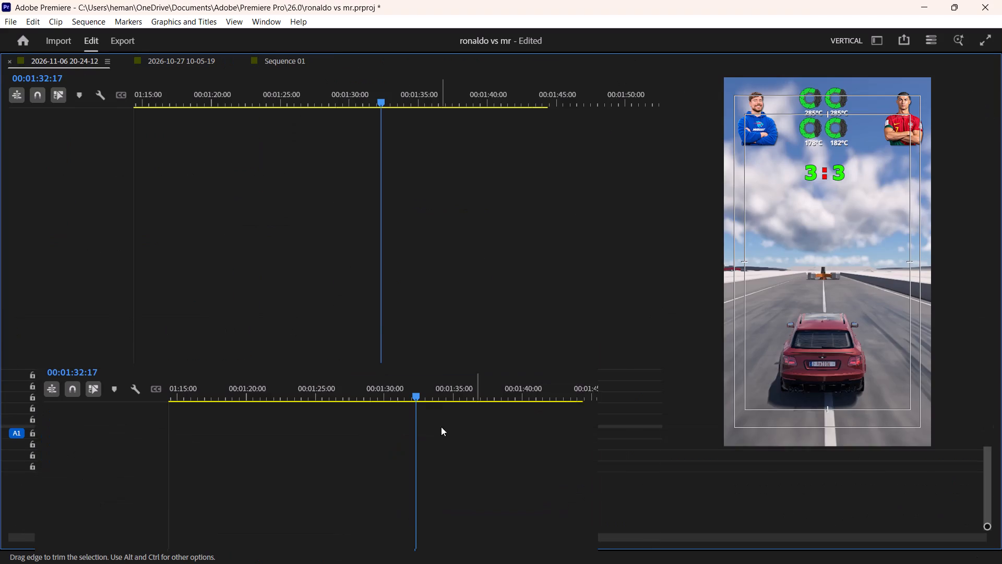
pyautogui.press('space')
pyautogui.click(442, 419)
pyautogui.press('space')
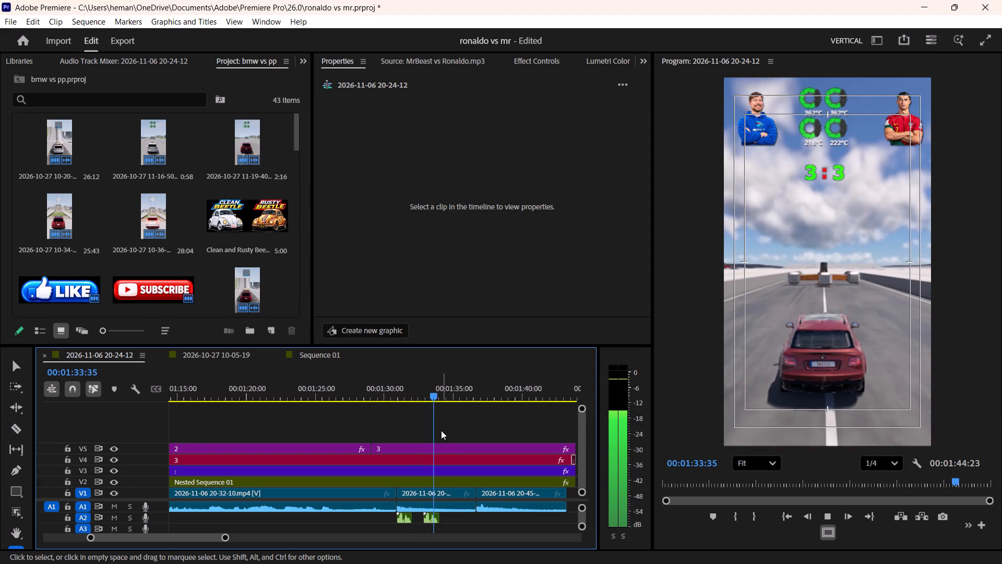
pyautogui.click(433, 518)
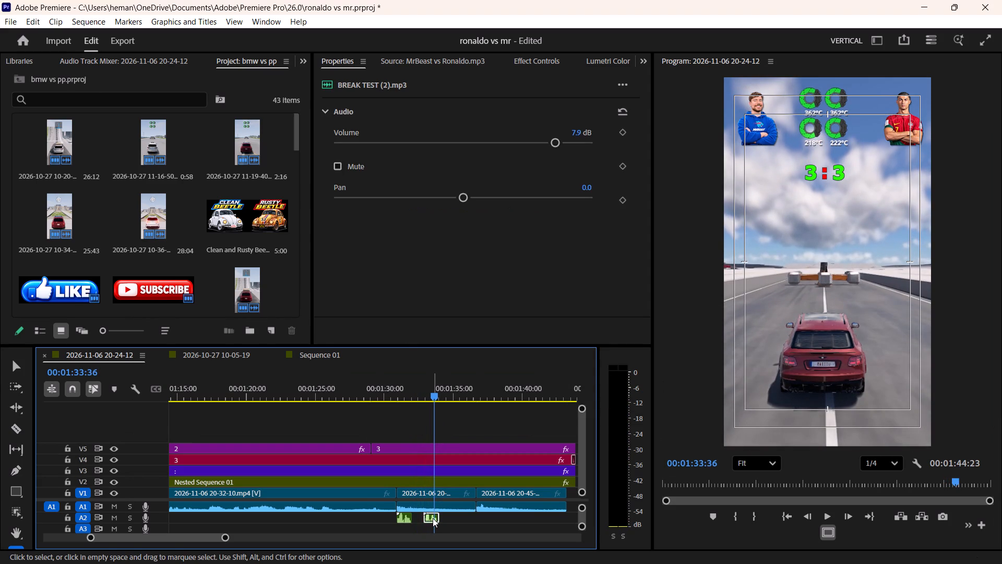
pyautogui.press('BackSpace')
pyautogui.press('space')
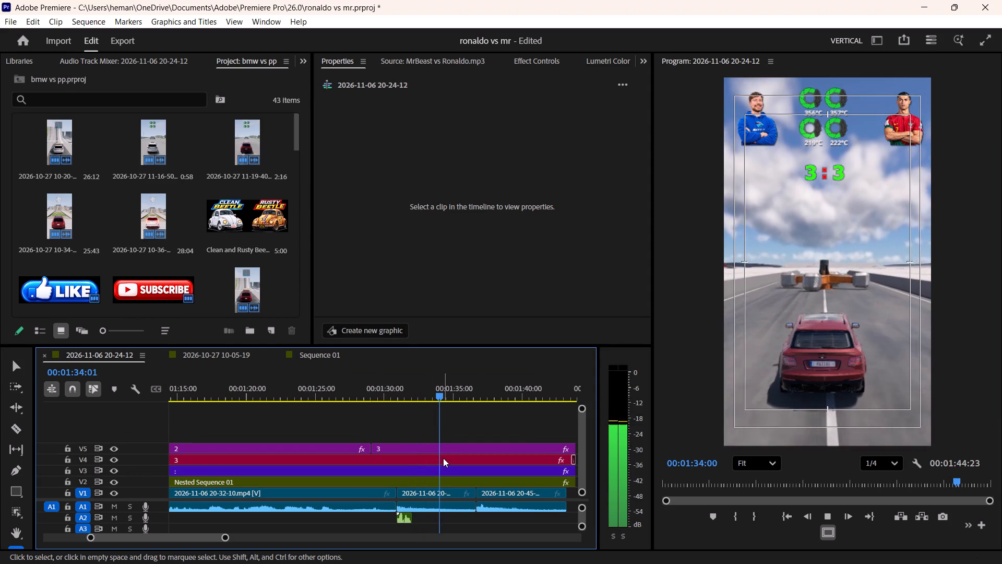
pyautogui.click(443, 458)
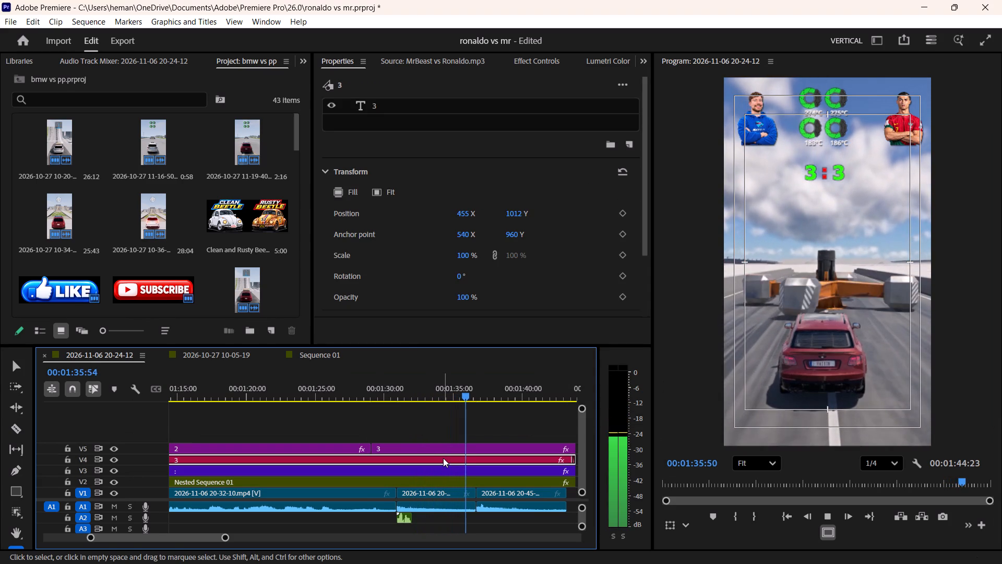
pyautogui.press('space')
pyautogui.press('Up')
pyautogui.press('Up')
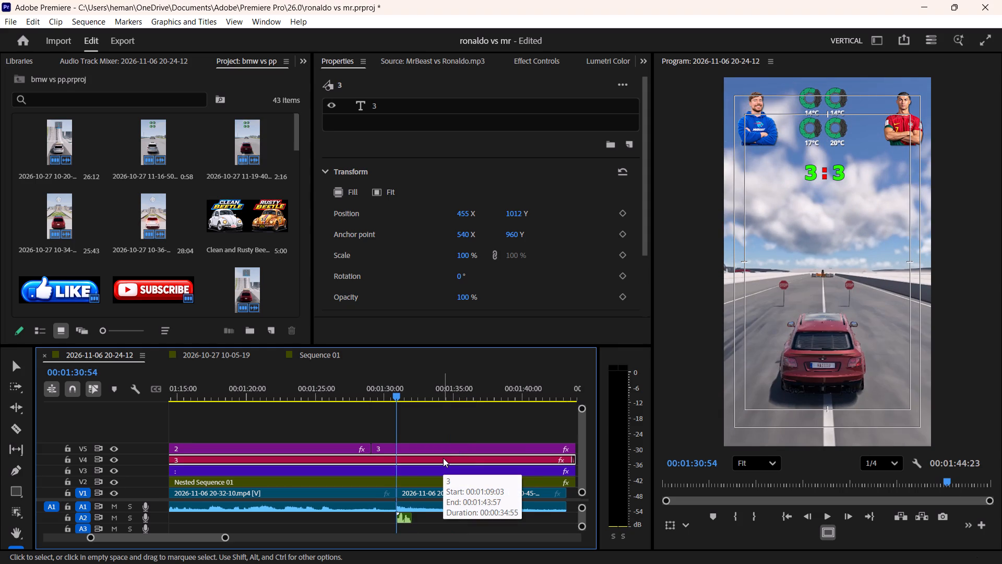
pyautogui.moveTo(433, 496); pyautogui.dragTo(565, 500)
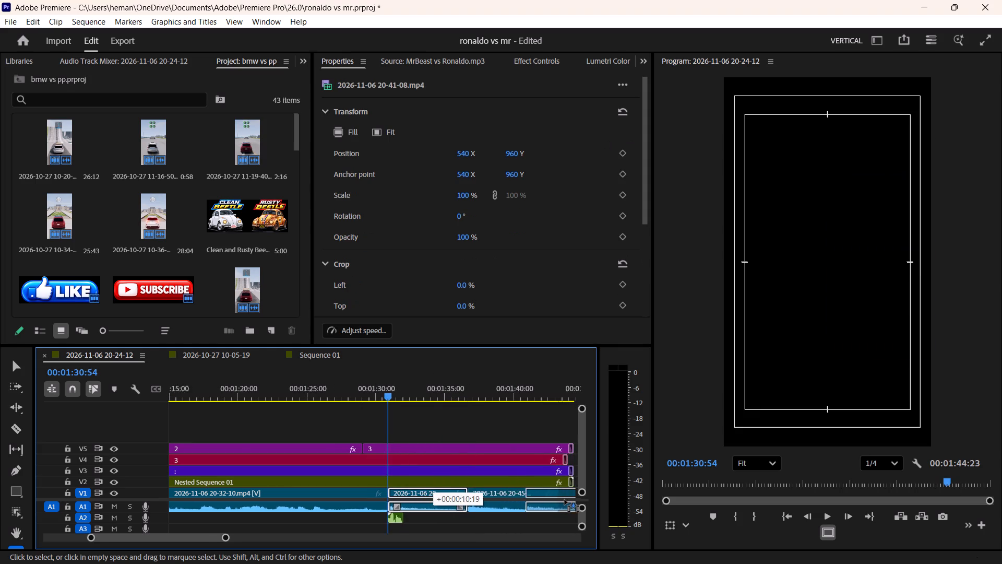
pyautogui.moveTo(565, 500); pyautogui.dragTo(572, 500)
pyautogui.moveTo(381, 494); pyautogui.dragTo(318, 491)
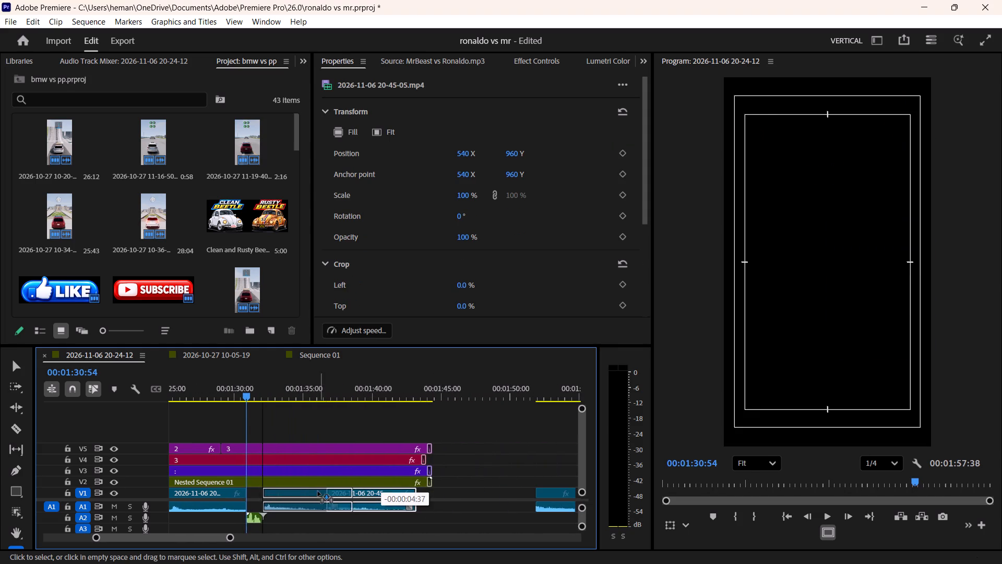
pyautogui.moveTo(318, 491); pyautogui.dragTo(296, 491)
pyautogui.click(369, 492)
pyautogui.press('BackSpace')
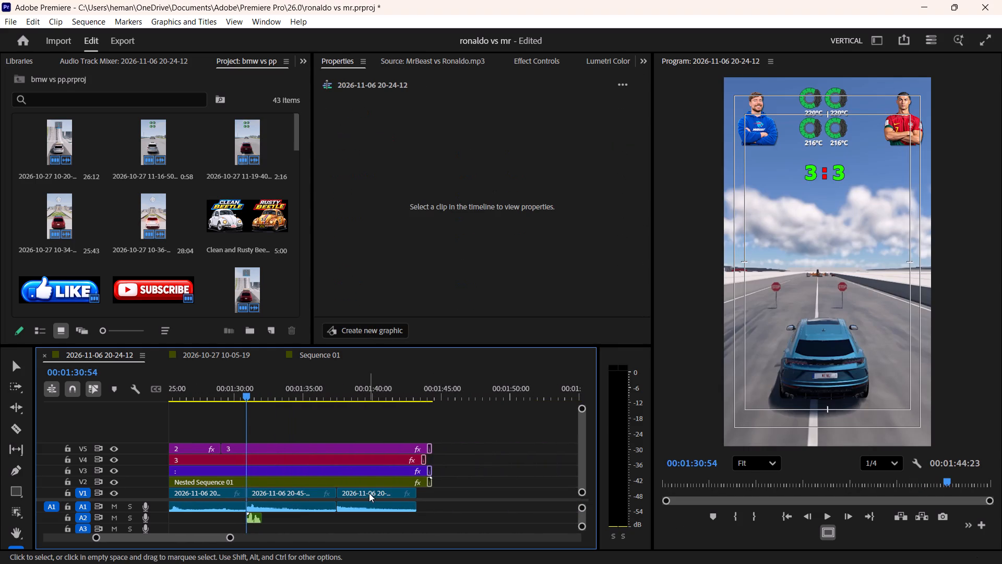
# Split the last V4 score graphic at 00:01:35:57 and change the text of the part after the cut to 4.
pyautogui.press('Up')
pyautogui.press('Down')
pyautogui.press('space')
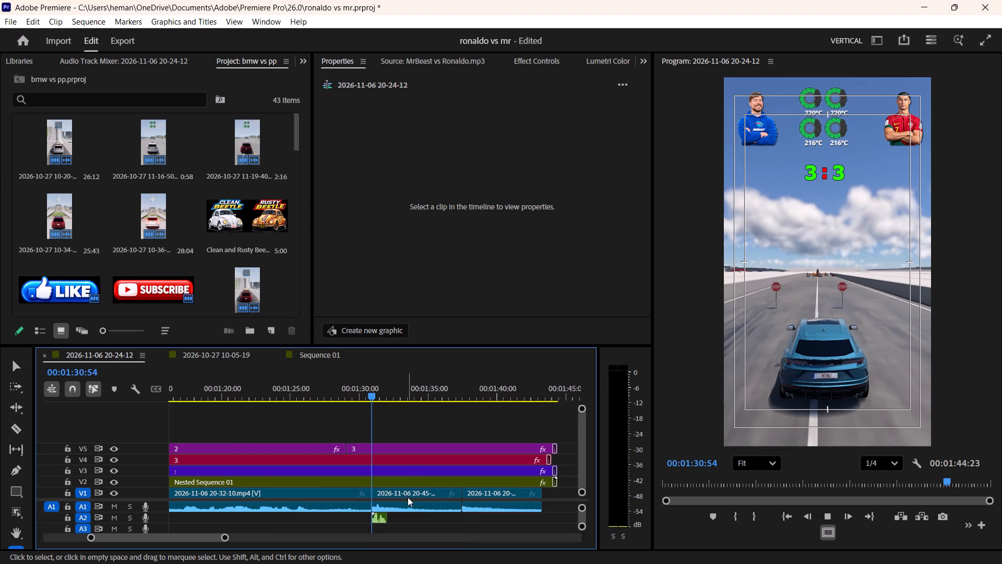
pyautogui.press('space')
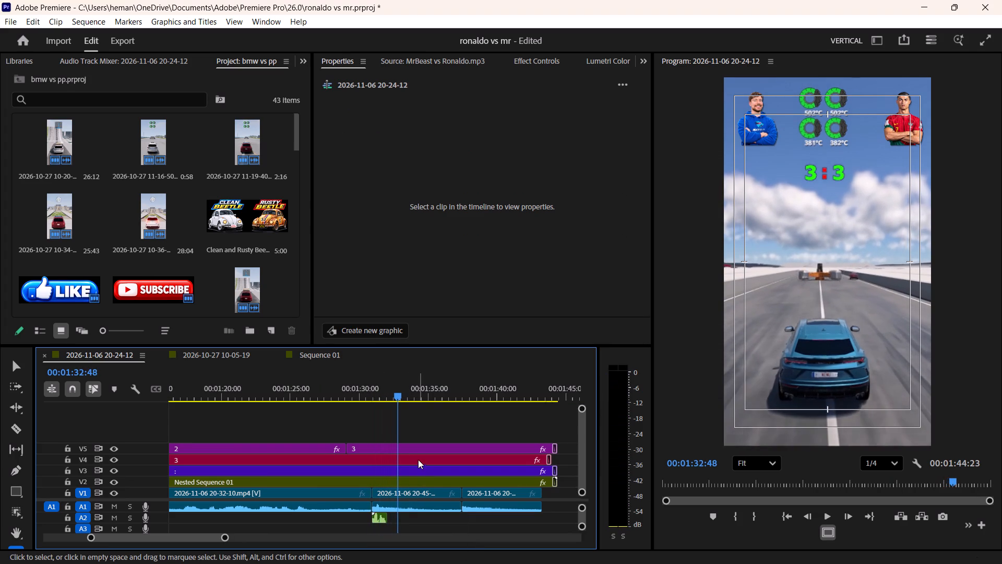
pyautogui.click(418, 459)
pyautogui.press('space')
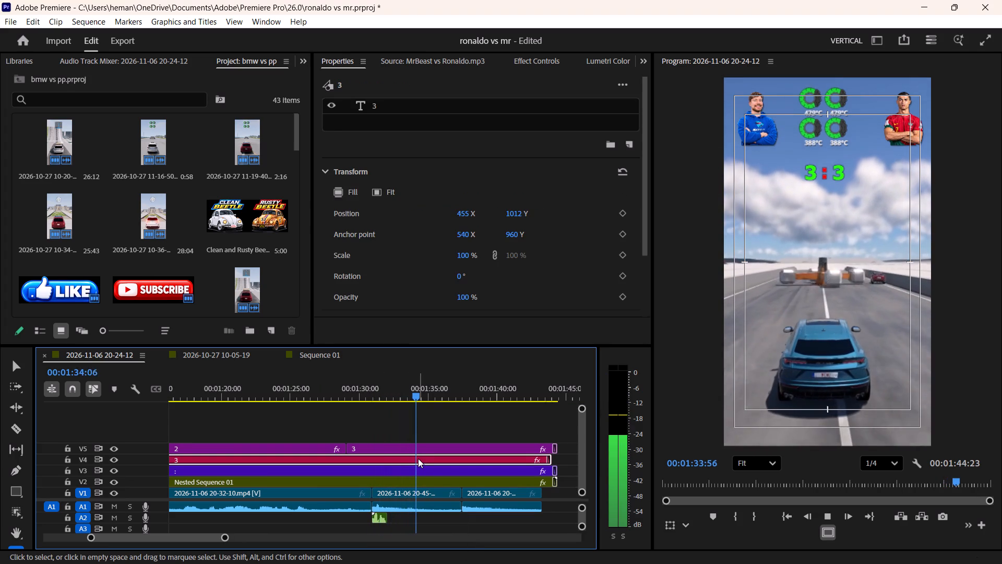
pyautogui.press('space')
pyautogui.press('space')
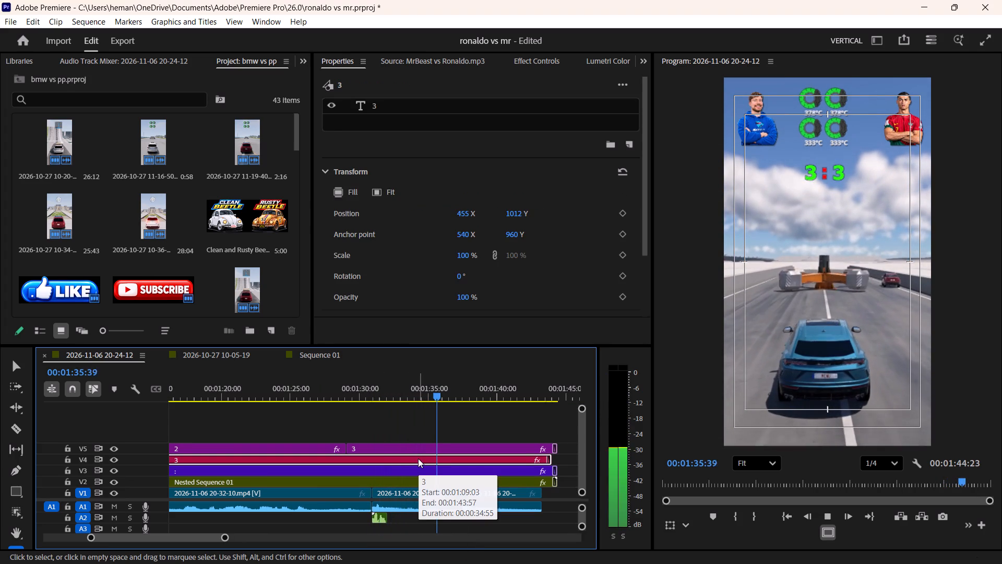
pyautogui.press('space')
pyautogui.hotkey('ctrl', 'k')
pyautogui.click(464, 457)
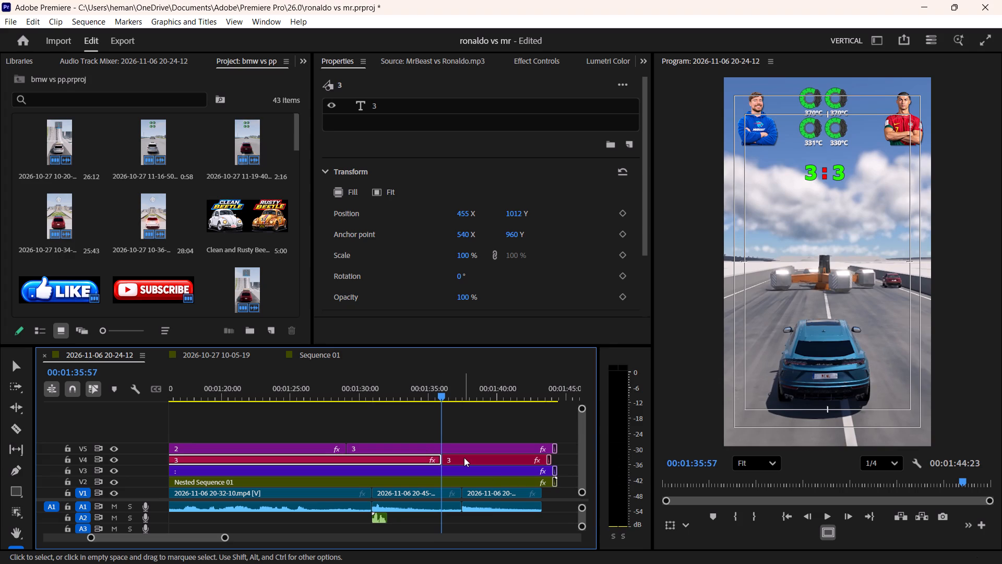
pyautogui.doubleClick(376, 110)
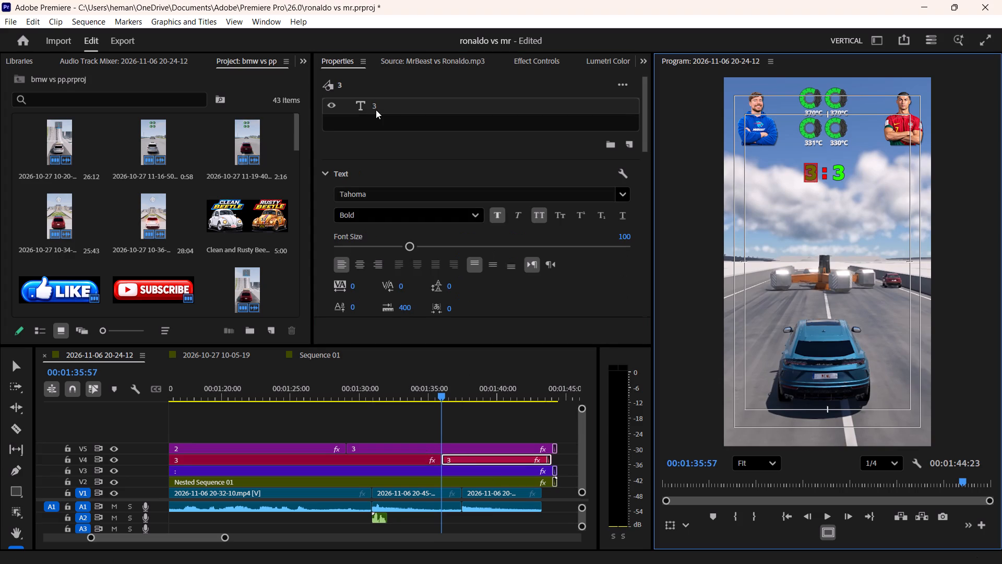
pyautogui.press('4')
pyautogui.click(506, 415)
# Split the last V5 score graphic at 00:01:42:19 and change the text of the part after the cut to 4.
pyautogui.press('space')
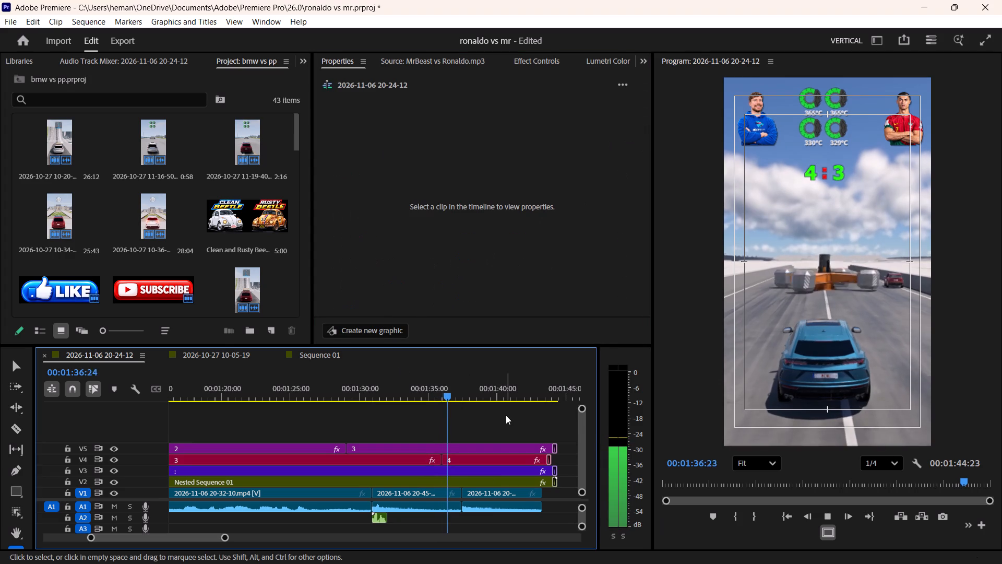
pyautogui.click(504, 453)
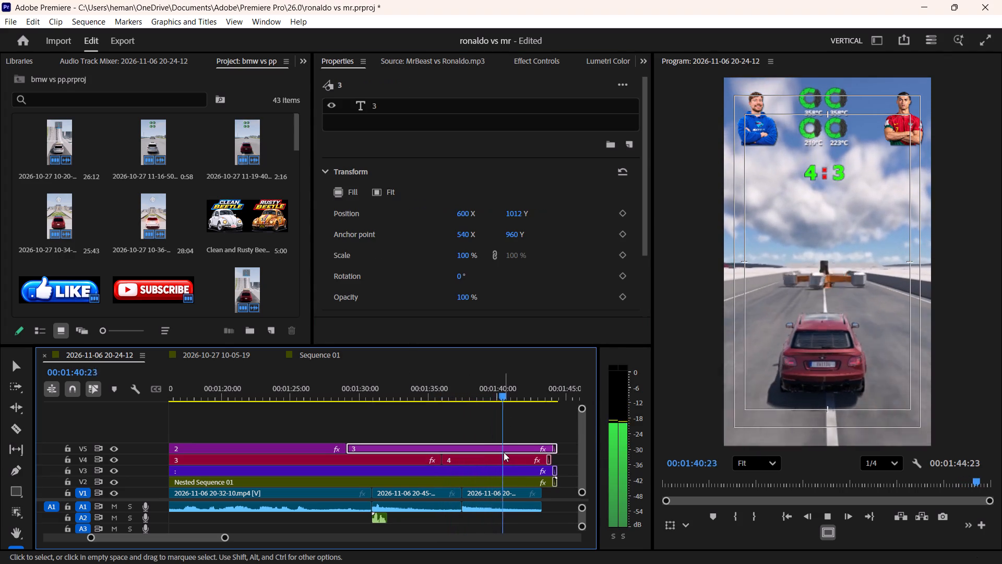
pyautogui.press('space')
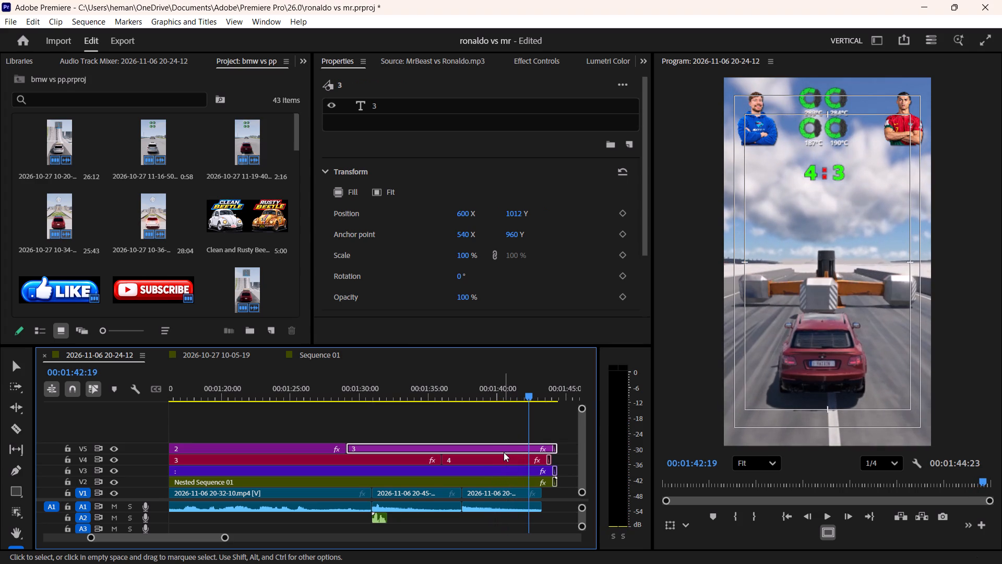
pyautogui.hotkey('ctrl', 'k')
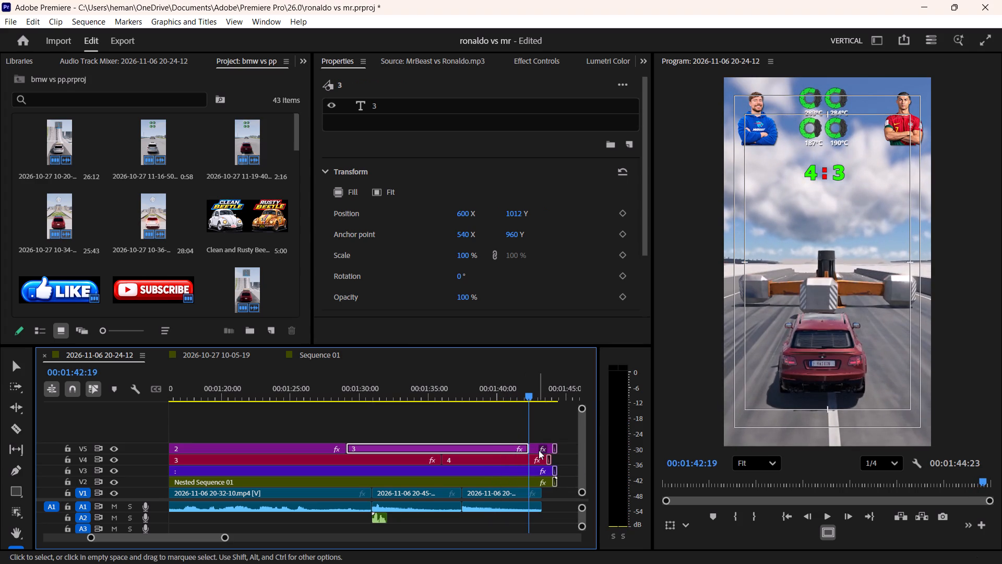
pyautogui.click(539, 450)
pyautogui.click(638, 61)
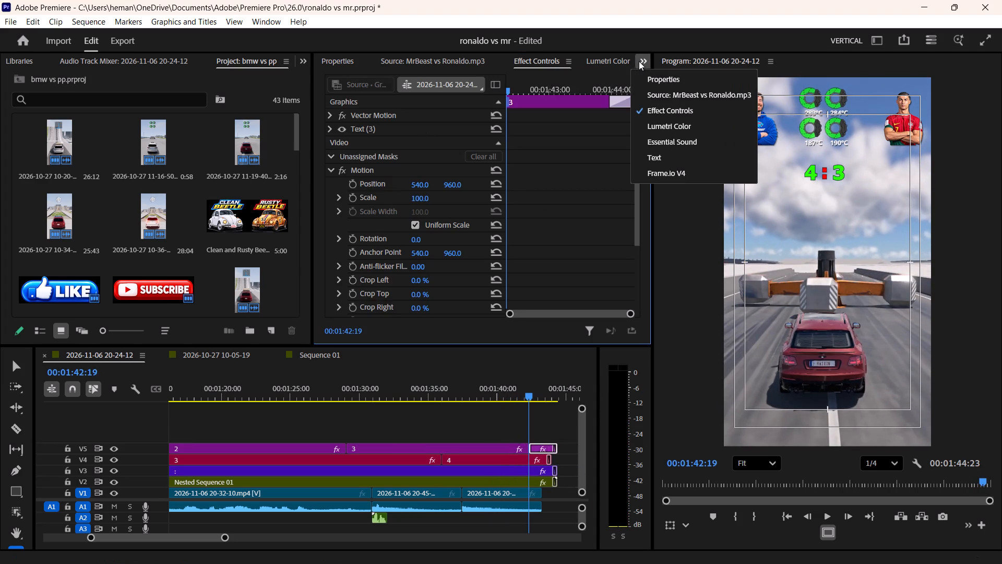
pyautogui.click(647, 85)
pyautogui.doubleClick(417, 108)
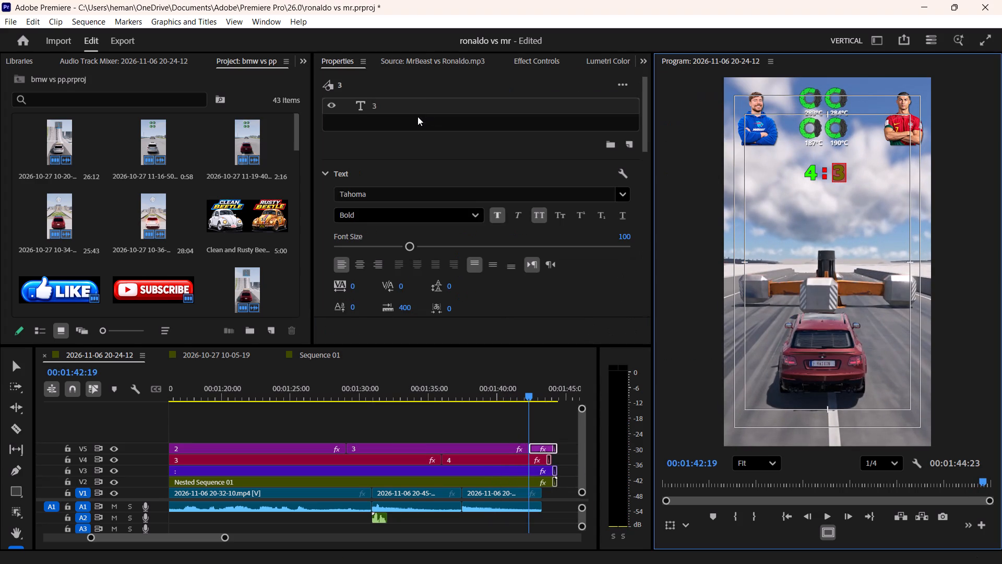
pyautogui.press('4')
pyautogui.click(502, 426)
# Cut the V2 to V5 overlay clips at the end of the last V1 clip, 00:01:43:14, and delete the leftover parts after it.
pyautogui.press('space')
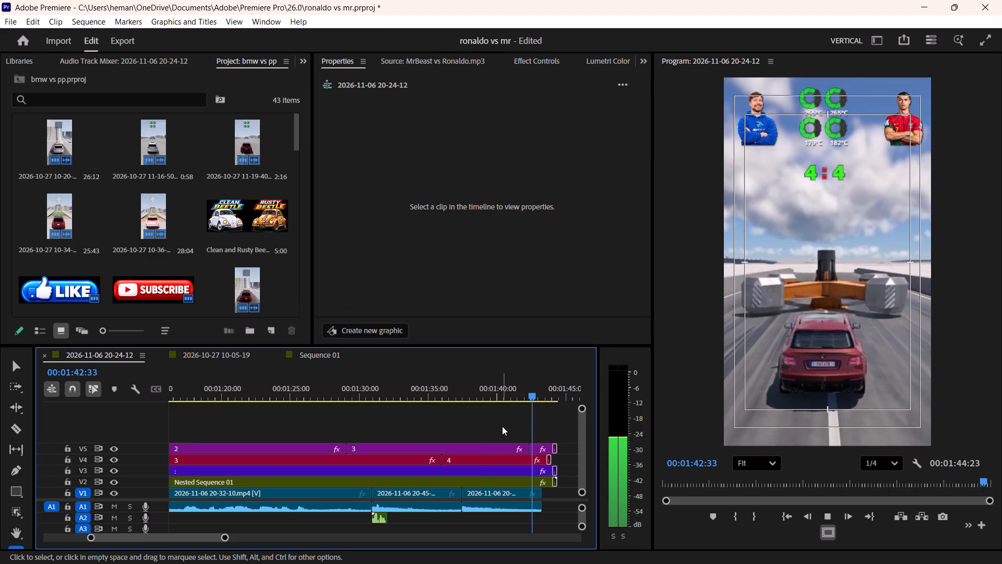
pyautogui.press('space')
pyautogui.press('=')
pyautogui.press('=')
pyautogui.press('=')
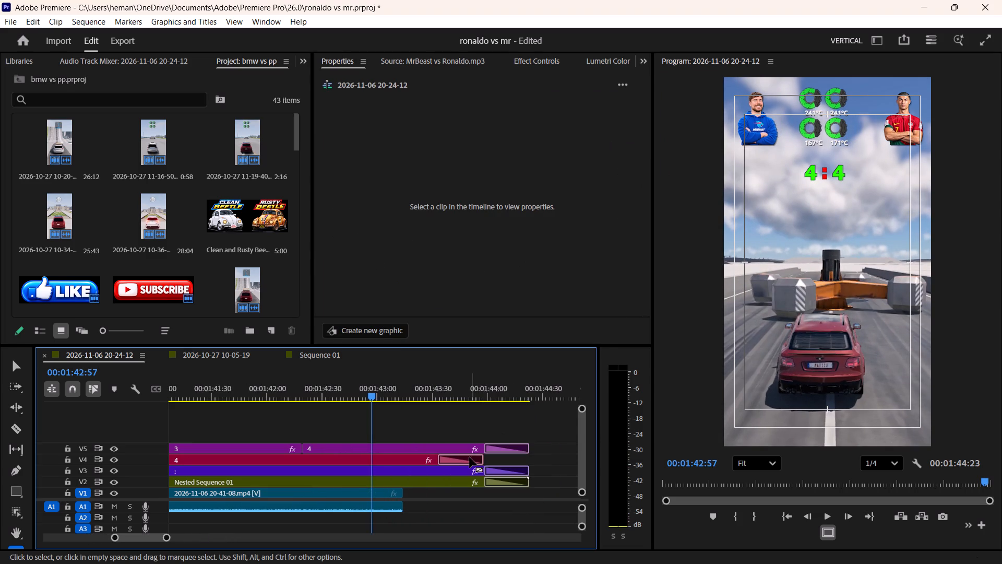
pyautogui.press('space')
pyautogui.press('space')
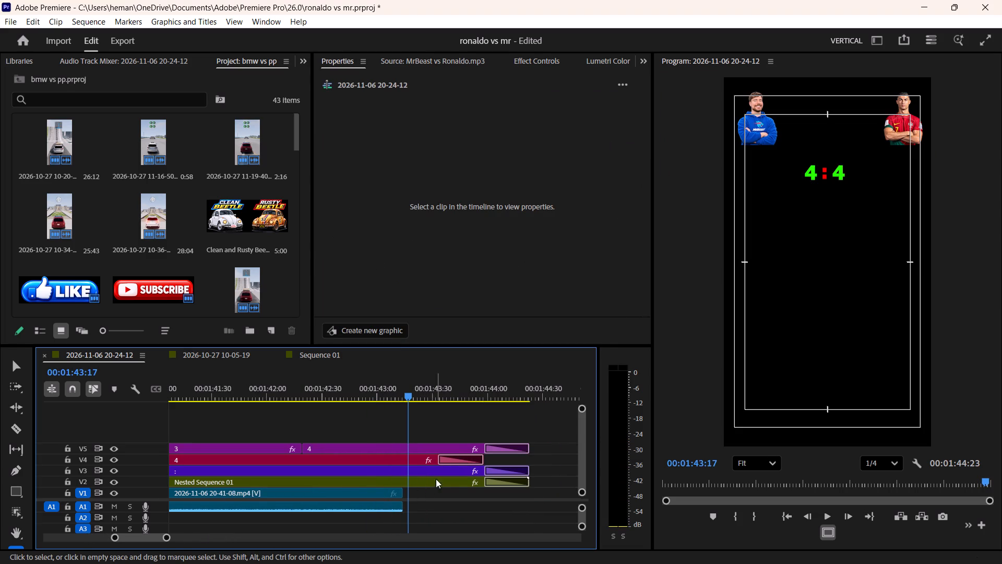
pyautogui.press('Up')
pyautogui.moveTo(462, 410); pyautogui.dragTo(442, 493)
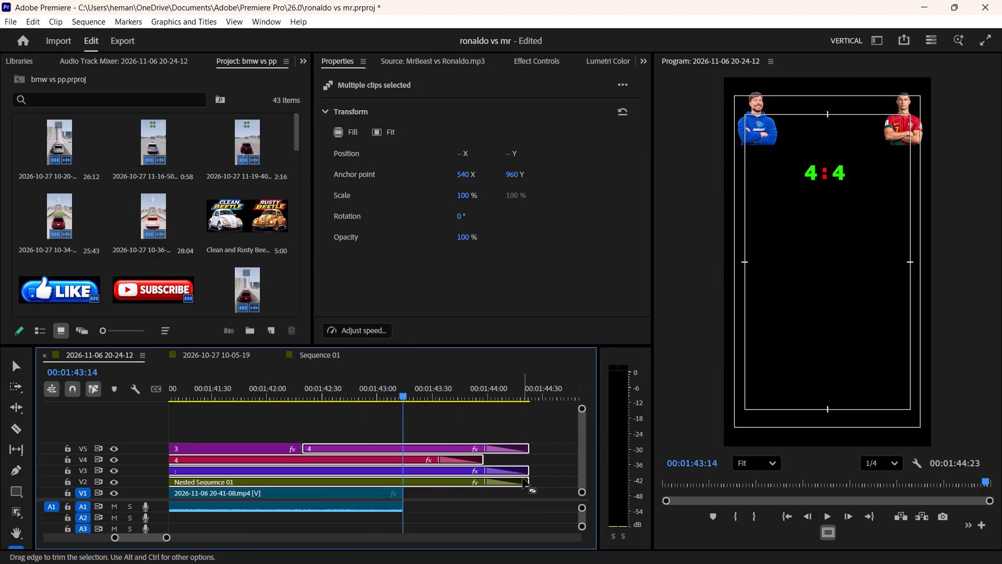
pyautogui.hotkey('ctrl', 'k')
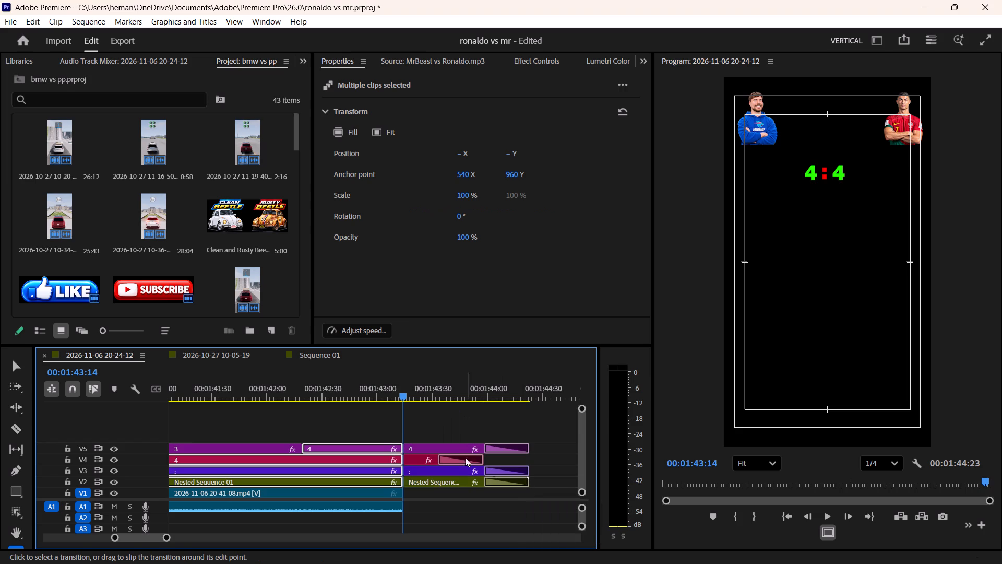
pyautogui.moveTo(460, 425); pyautogui.dragTo(455, 485)
pyautogui.press('BackSpace')
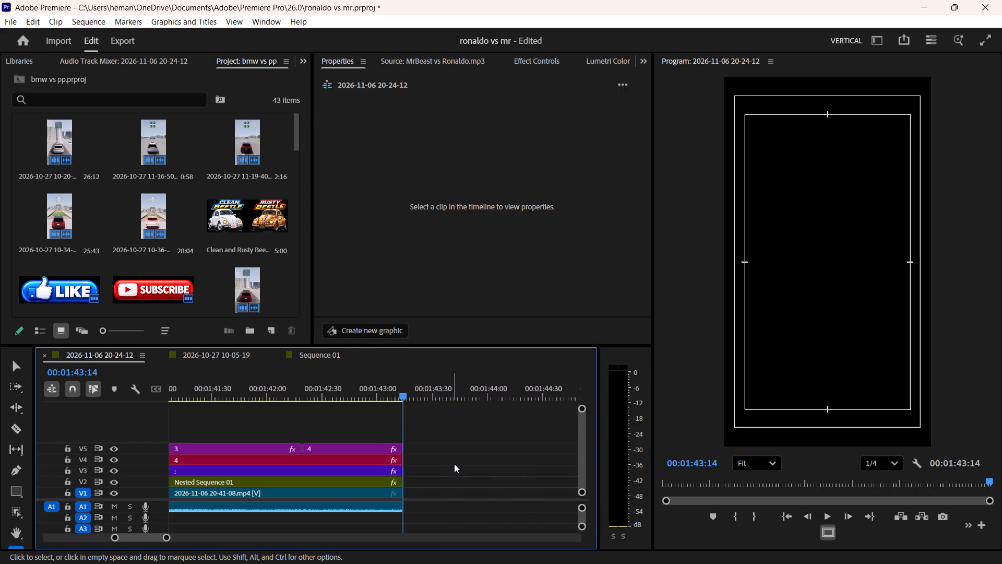
pyautogui.write('--')
pyautogui.press('-')
pyautogui.press('-')
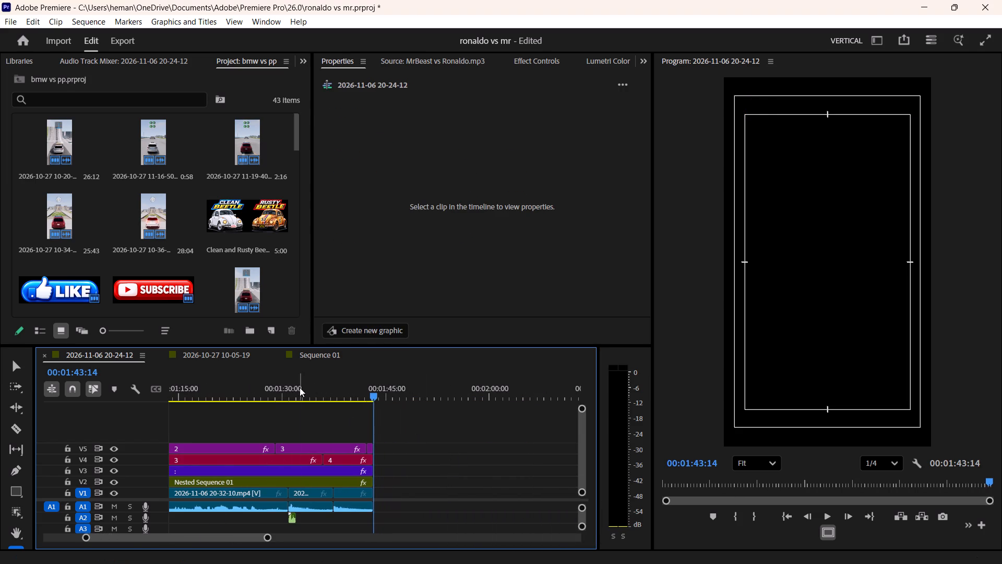
pyautogui.moveTo(299, 384); pyautogui.dragTo(0, 425)
pyautogui.click(300, 424)
pyautogui.press('-')
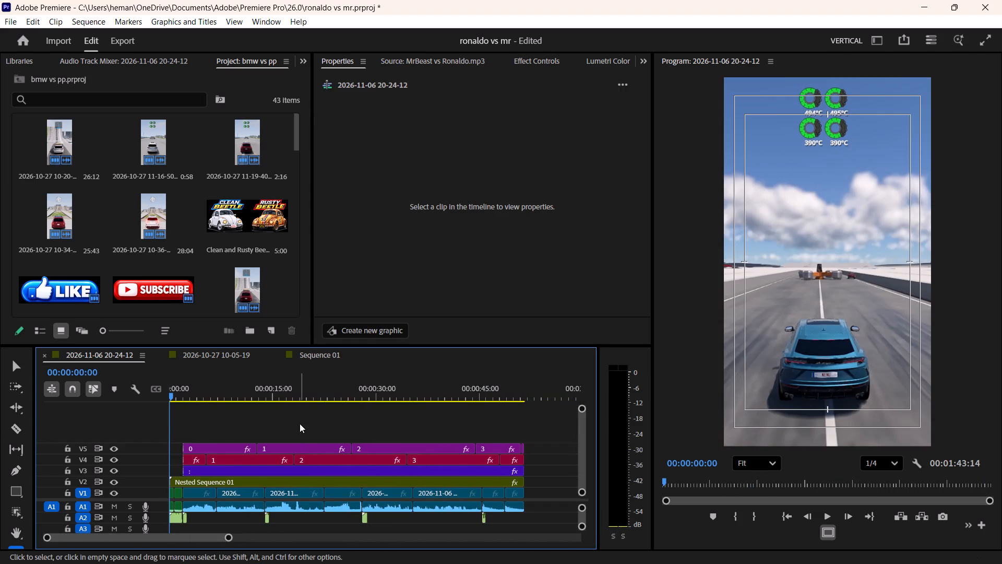
pyautogui.click(218, 356)
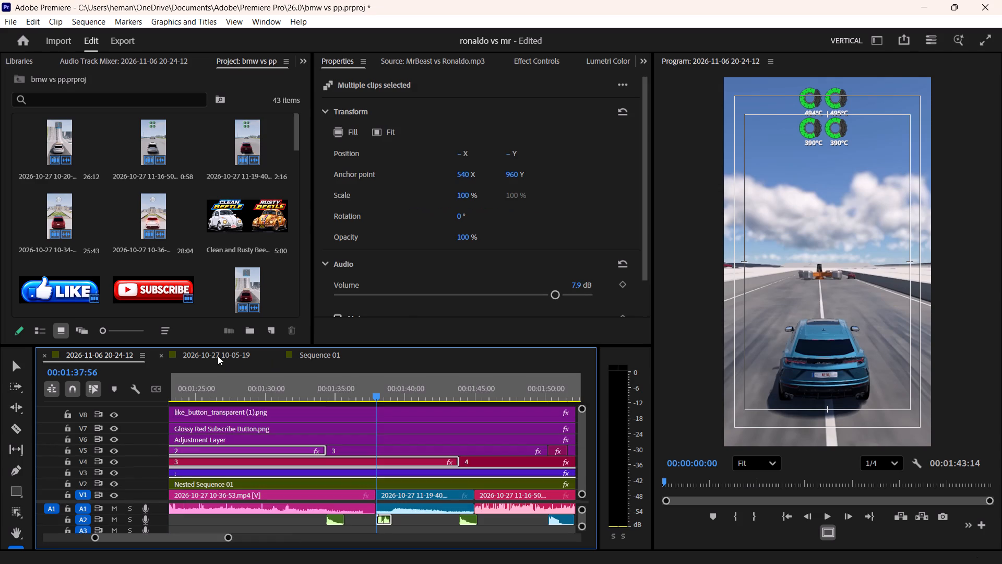
pyautogui.press('Up')
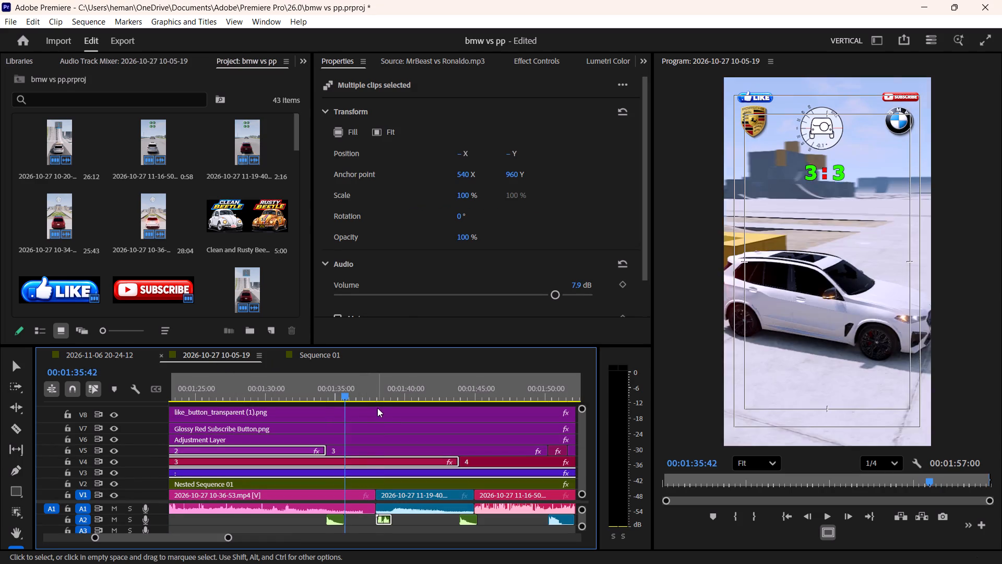
pyautogui.press('Up')
pyautogui.press('space')
pyautogui.press('space')
pyautogui.click(335, 519)
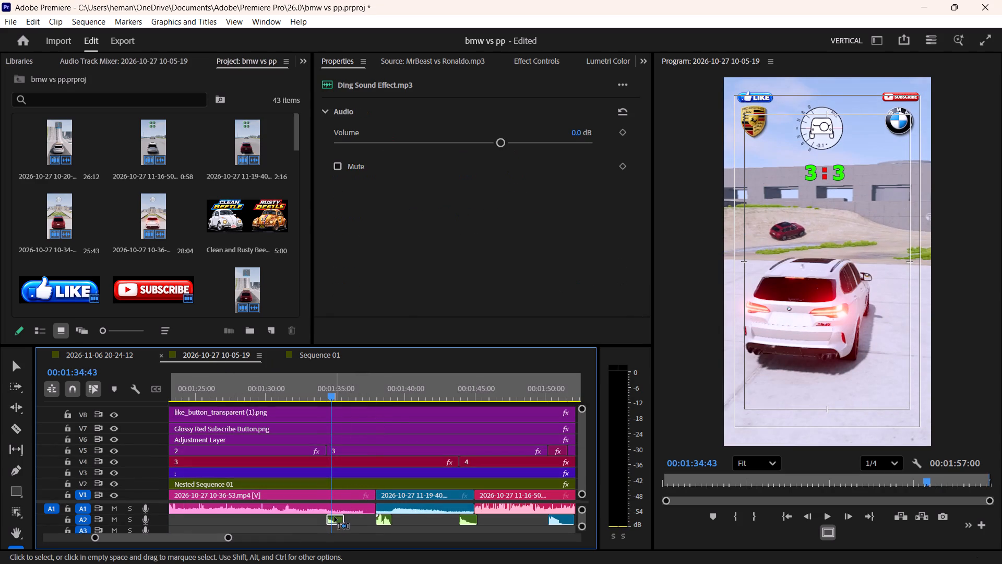
pyautogui.hotkey('ctrl', 'c')
pyautogui.hotkey('ctrl', 'c')
pyautogui.hotkey('ctrl', 'c')
pyautogui.click(103, 357)
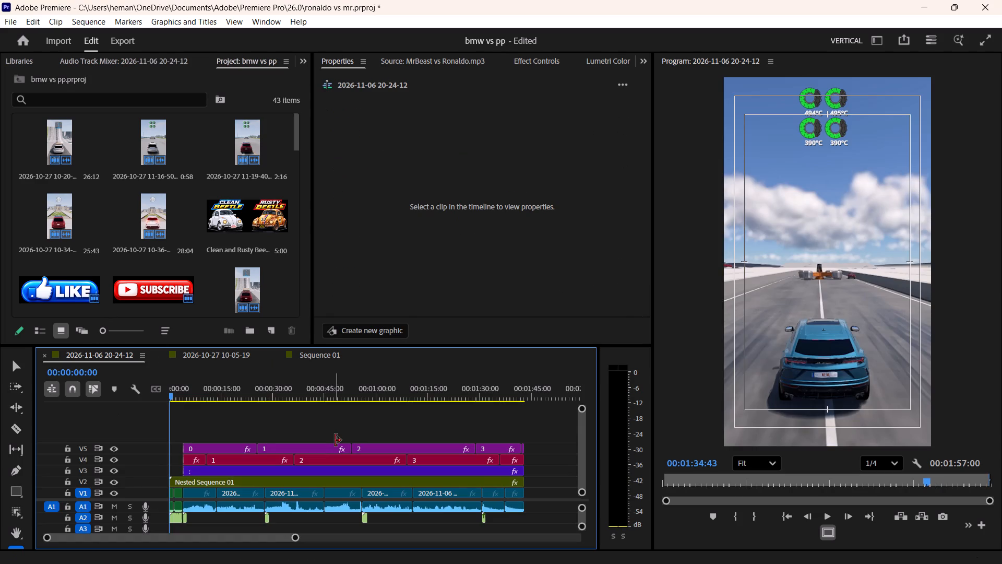
pyautogui.click(339, 417)
pyautogui.hotkey('shift', 'Down')
pyautogui.hotkey('shift', 'Down')
pyautogui.hotkey('shift', 'Down')
pyautogui.hotkey('shift', 'Down')
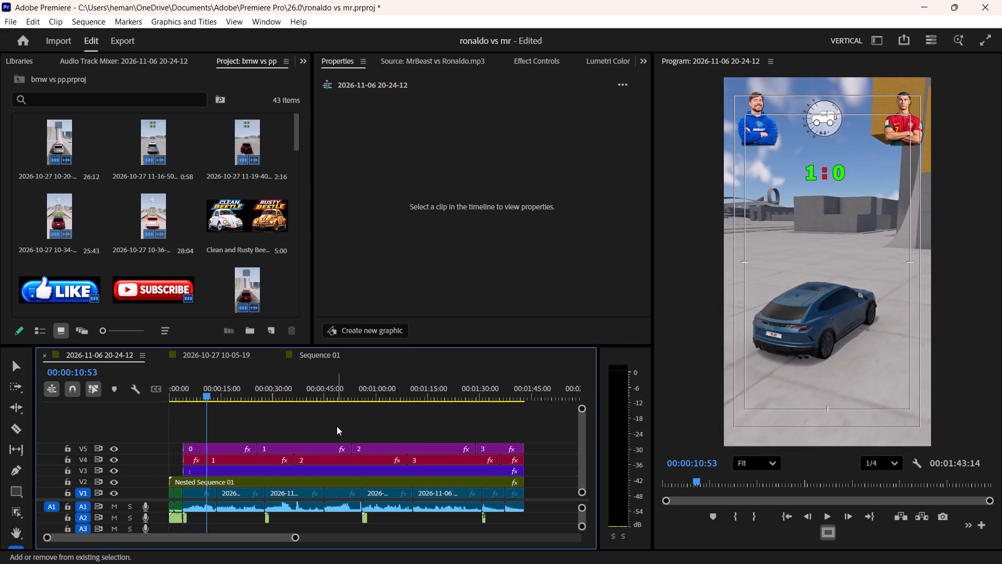
pyautogui.hotkey('shift', 'Left')
pyautogui.hotkey('ctrl', 'v')
# Paste the ding sound on A2 one frame before the V5 score changes to 1.
pyautogui.hotkey('shift', 'Down')
pyautogui.hotkey('shift', 'Down')
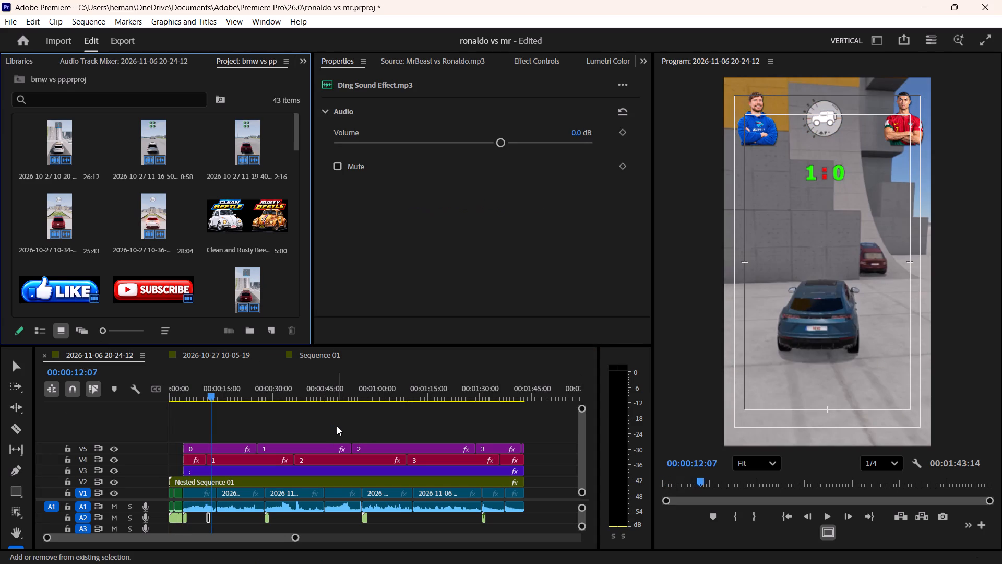
pyautogui.click(337, 426)
pyautogui.hotkey('shift', 'Down')
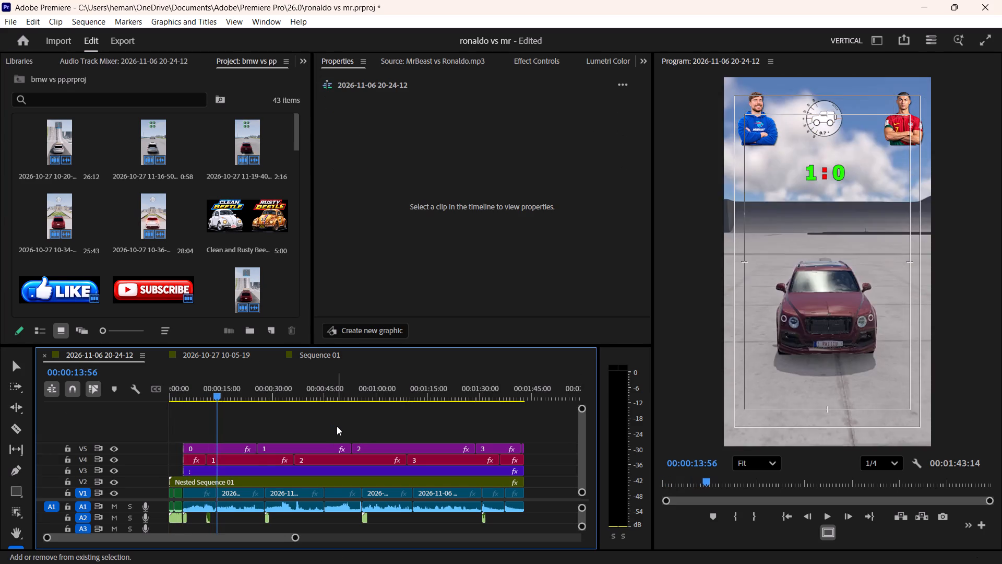
pyautogui.hotkey('shift', 'Down')
pyautogui.press('Left')
pyautogui.hotkey('ctrl', 'v')
# Paste the ding sound on A2 one frame before each score change to 2, on V4 at 00:00:36:29 and on V5.
pyautogui.hotkey('shift', 'Down')
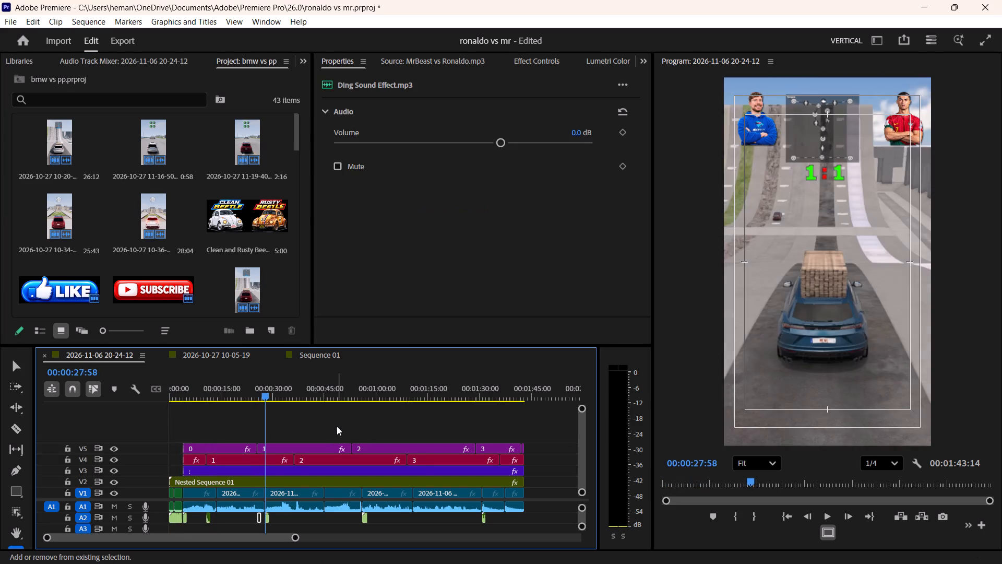
pyautogui.hotkey('shift', 'Down')
pyautogui.hotkey('shift', 'Down')
pyautogui.press('Left')
pyautogui.hotkey('ctrl', 'v')
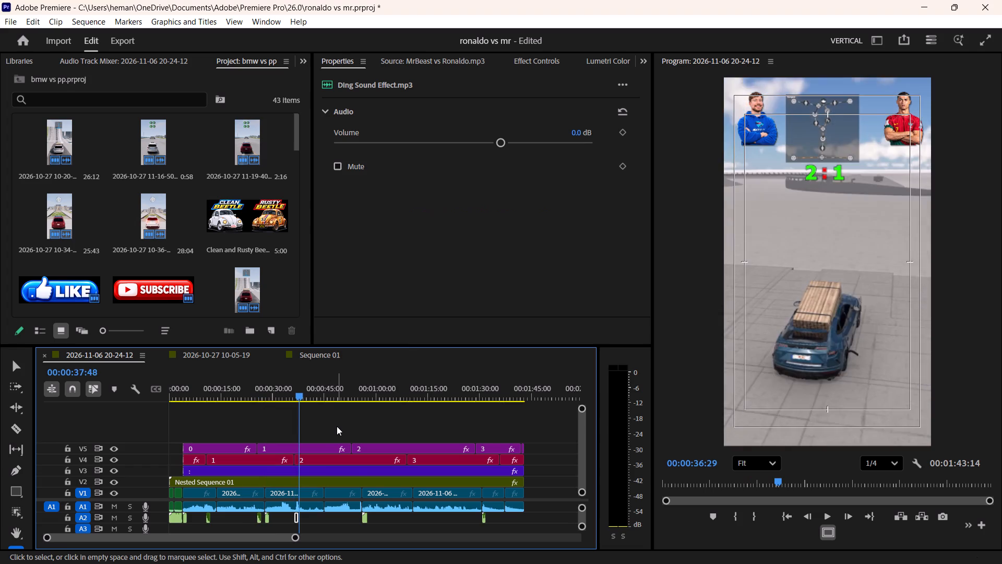
pyautogui.hotkey('shift', 'Down')
pyautogui.hotkey('shift', 'Down')
pyautogui.press('Left')
pyautogui.hotkey('ctrl', 'v')
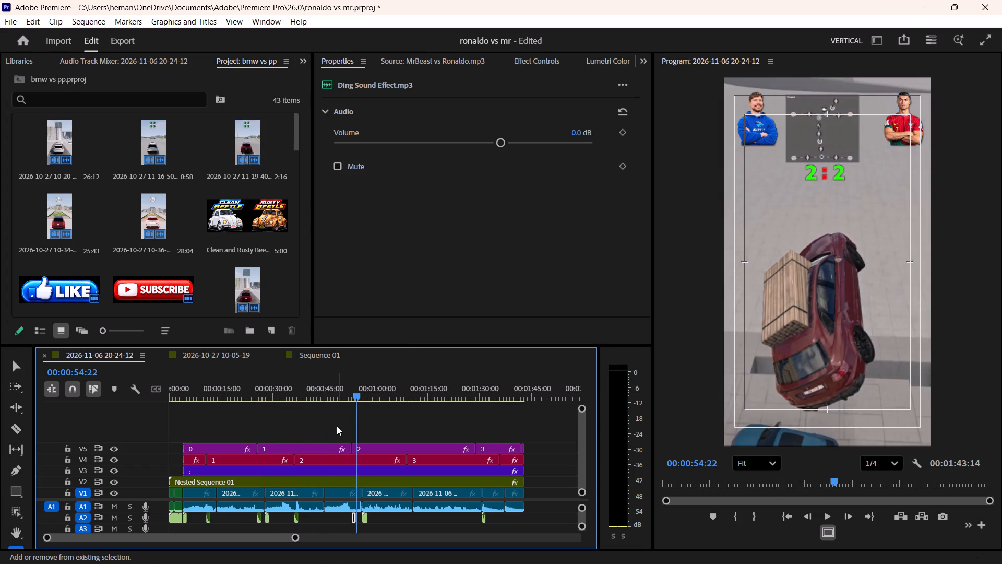
# Paste the ding sound on A2 at 00:01:09:02, one frame before the V4 score changes to 3.
pyautogui.hotkey('shift', 'Down')
pyautogui.hotkey('shift', 'Down')
pyautogui.hotkey('shift', 'Down')
pyautogui.press('Left')
pyautogui.hotkey('ctrl', 'v')
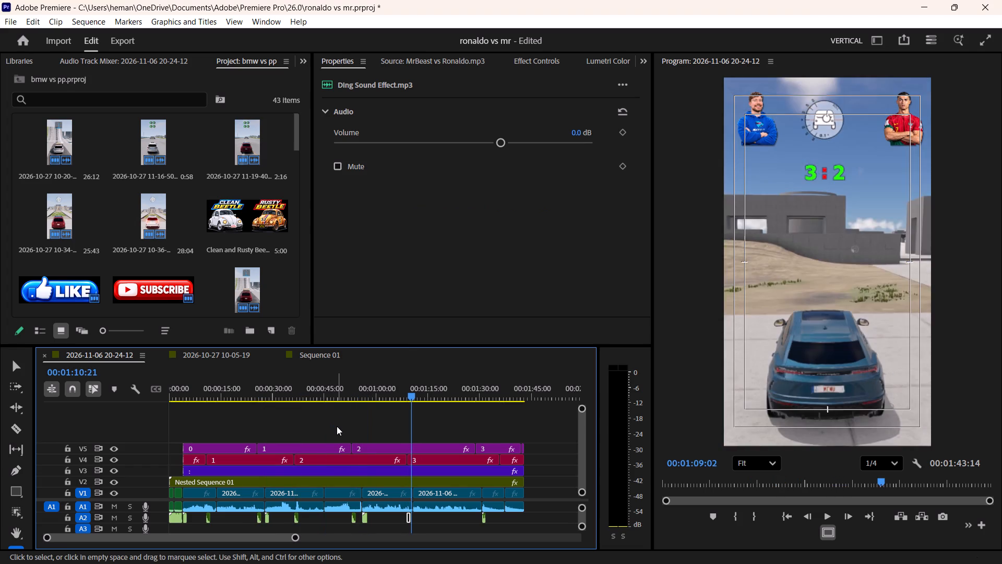
# Paste the ding sound on A2 one frame before the V5 score changes to 3 at 00:01:29:05.
pyautogui.hotkey('shift', 'Down')
pyautogui.hotkey('shift', 'Down')
pyautogui.hotkey('shift', 'Down')
pyautogui.hotkey('shift', 'Up')
pyautogui.hotkey('shift', 'Left')
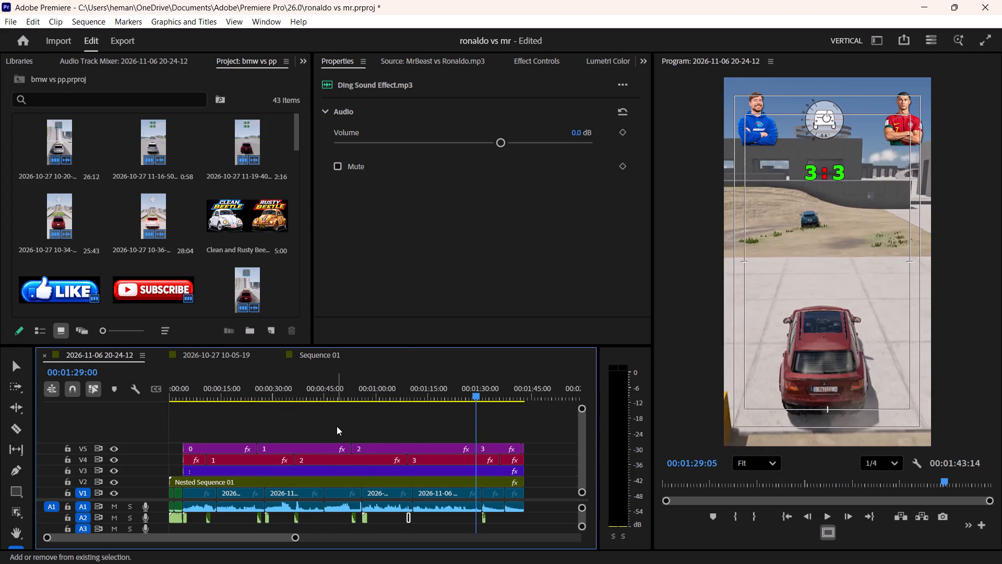
pyautogui.hotkey('shift', 'Up')
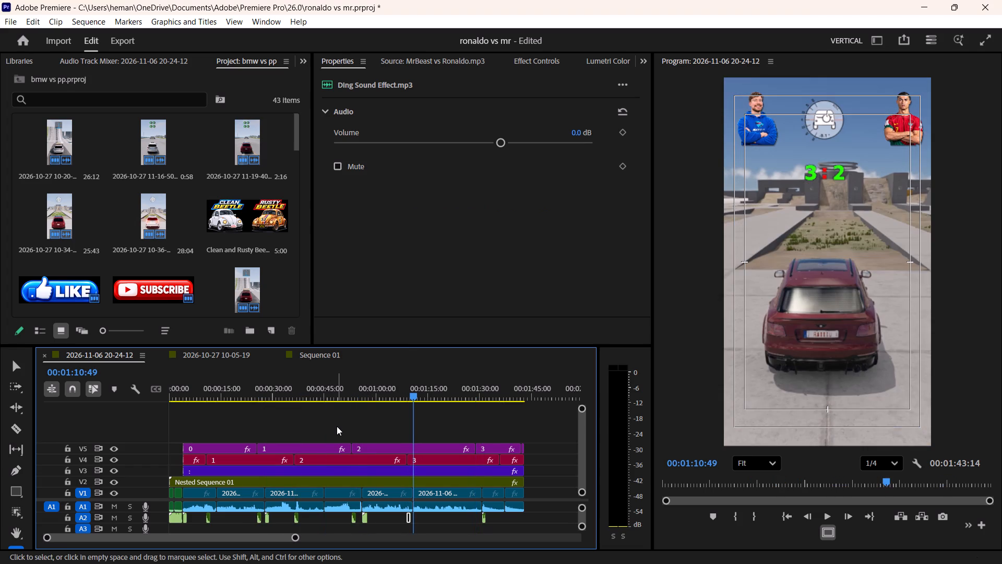
pyautogui.hotkey('shift', 'Down')
pyautogui.press('Left')
pyautogui.hotkey('ctrl', 'v')
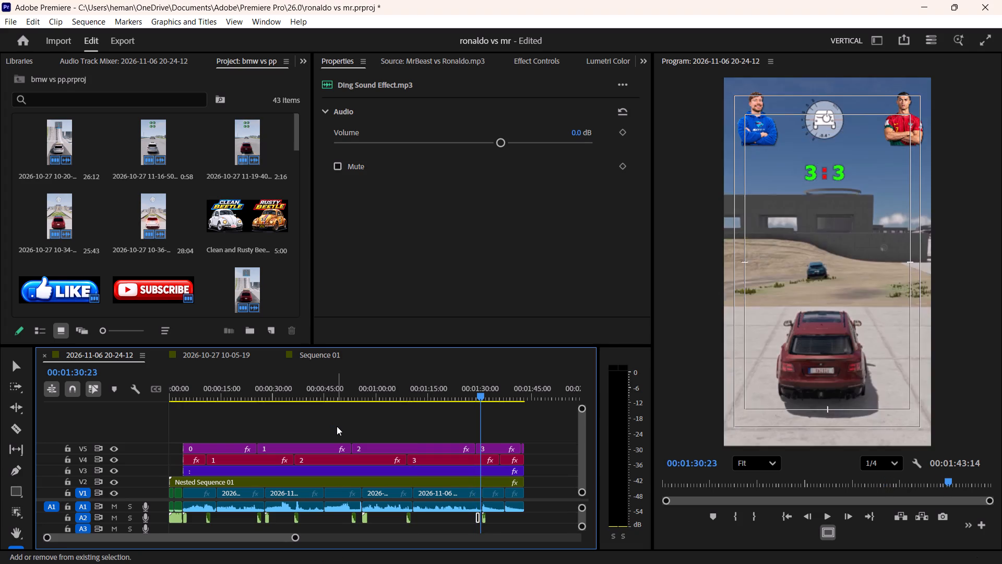
# Paste the ding sound on A2 at 00:01:35:56 before the V4 score changes to 4, and at 00:01:42:14 before V5 changes to 4.
pyautogui.hotkey('shift', 'Down')
pyautogui.hotkey('shift', 'Down')
pyautogui.hotkey('shift', 'Down')
pyautogui.press('Left')
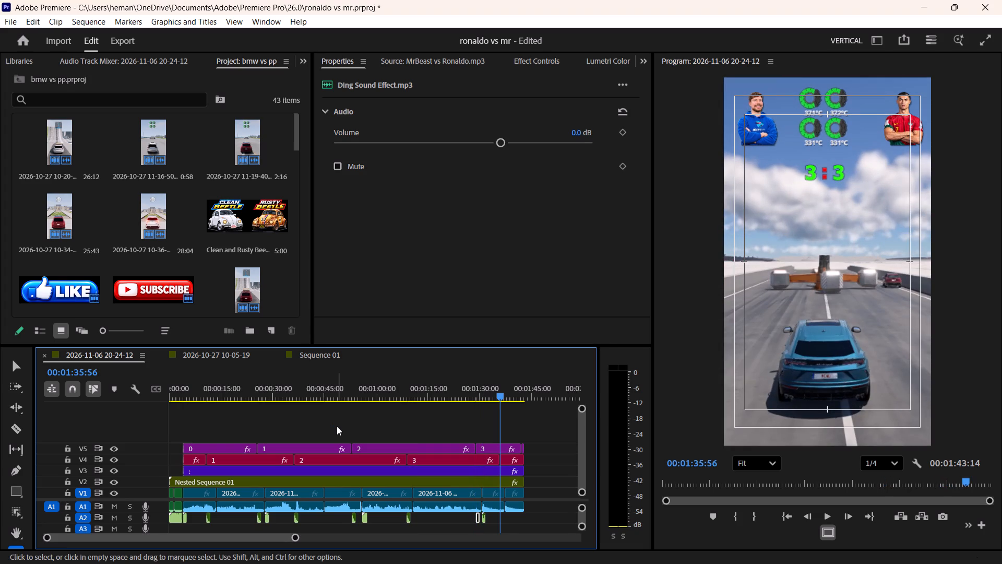
pyautogui.hotkey('ctrl', 'v')
pyautogui.hotkey('shift', 'Down')
pyautogui.hotkey('shift', 'Down')
pyautogui.hotkey('shift', 'Left')
pyautogui.hotkey('ctrl', 'v')
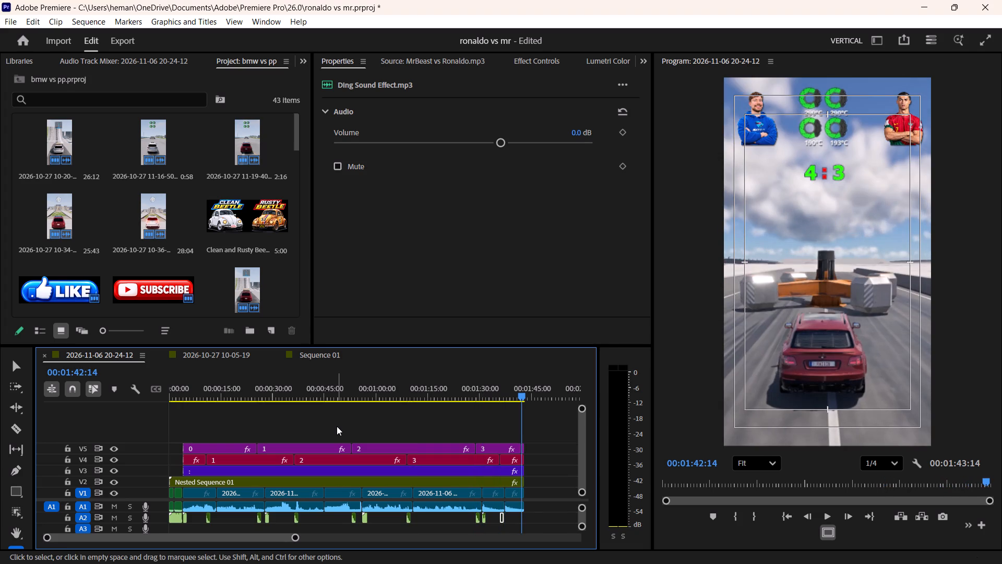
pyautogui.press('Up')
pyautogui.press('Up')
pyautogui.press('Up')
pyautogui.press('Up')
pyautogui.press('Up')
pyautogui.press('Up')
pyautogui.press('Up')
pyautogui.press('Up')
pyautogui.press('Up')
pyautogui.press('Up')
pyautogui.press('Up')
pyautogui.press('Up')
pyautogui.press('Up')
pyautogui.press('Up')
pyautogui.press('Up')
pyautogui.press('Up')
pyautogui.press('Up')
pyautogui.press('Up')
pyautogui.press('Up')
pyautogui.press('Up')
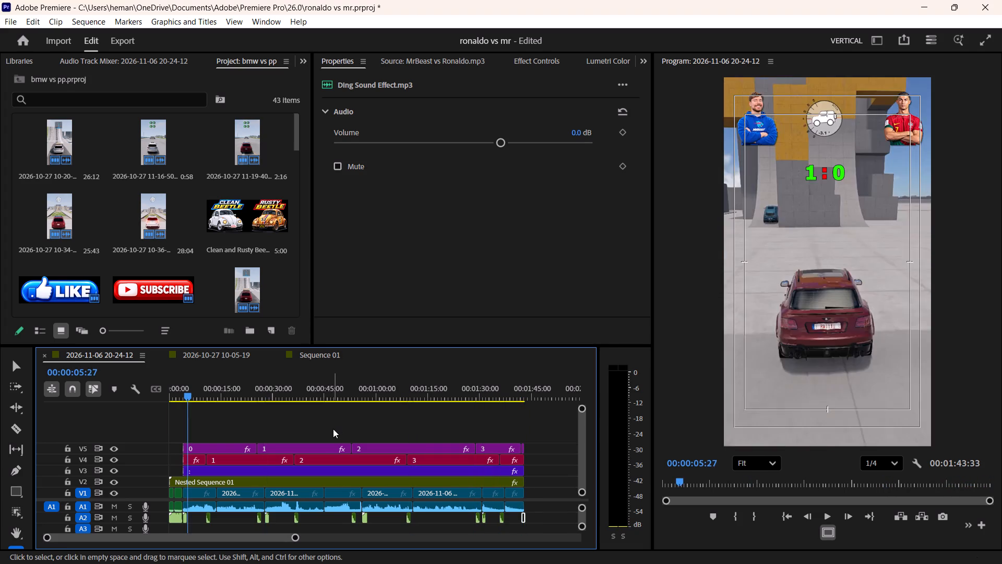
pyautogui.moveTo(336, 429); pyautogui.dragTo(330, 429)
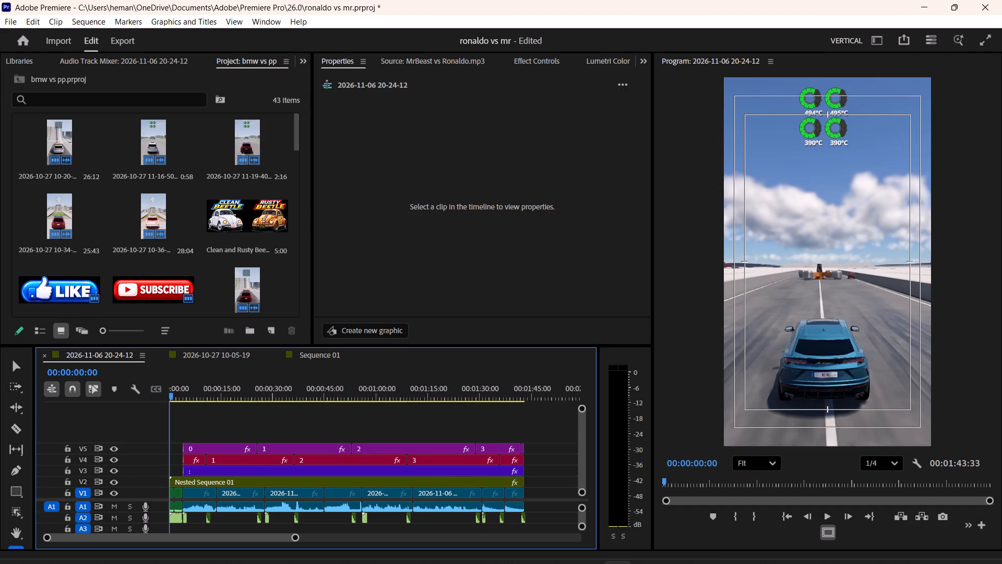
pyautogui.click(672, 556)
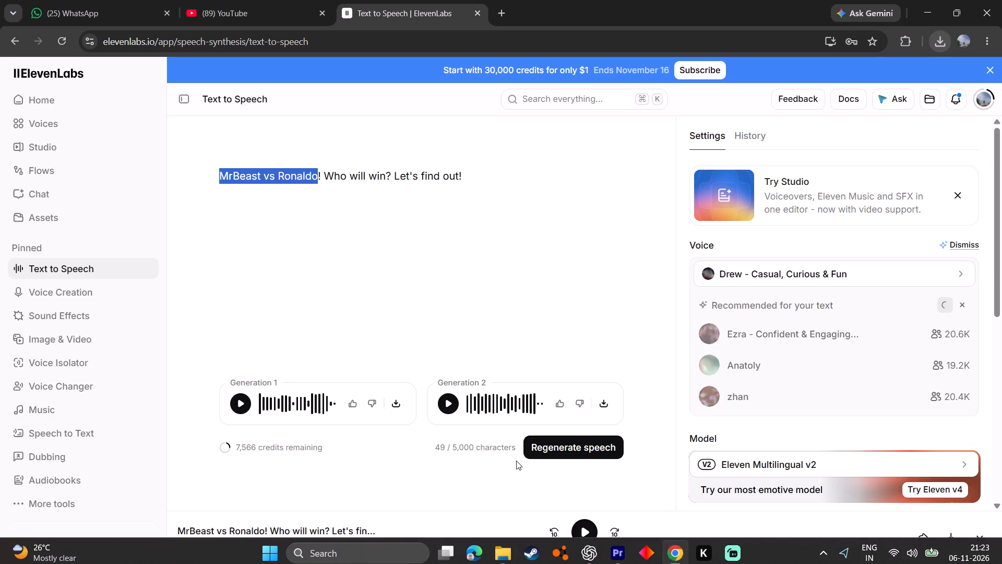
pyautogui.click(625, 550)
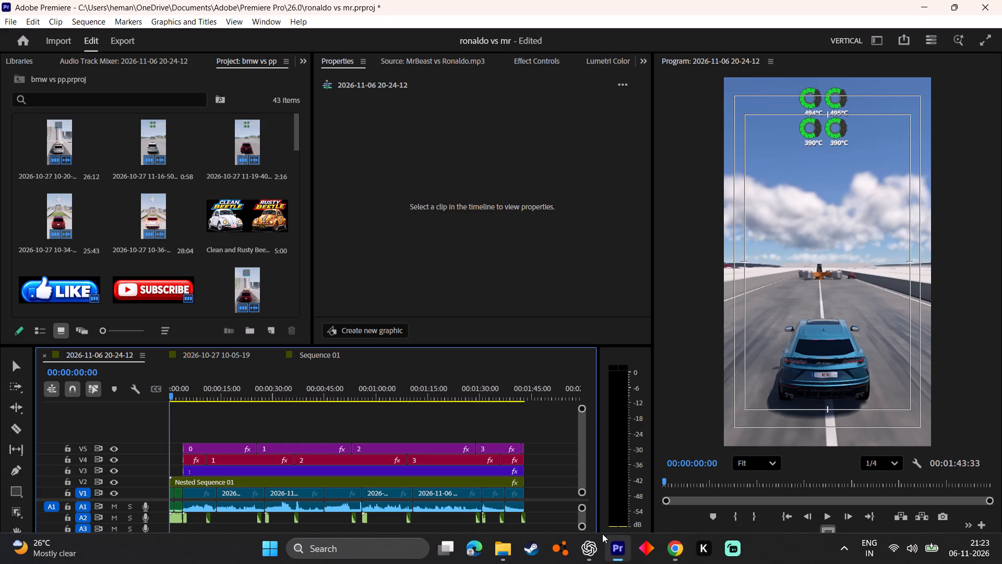
# Lower the MrBeast and Ronaldo portraits by setting the V2 nested sequence's vertical position to 1051.
pyautogui.click(301, 481)
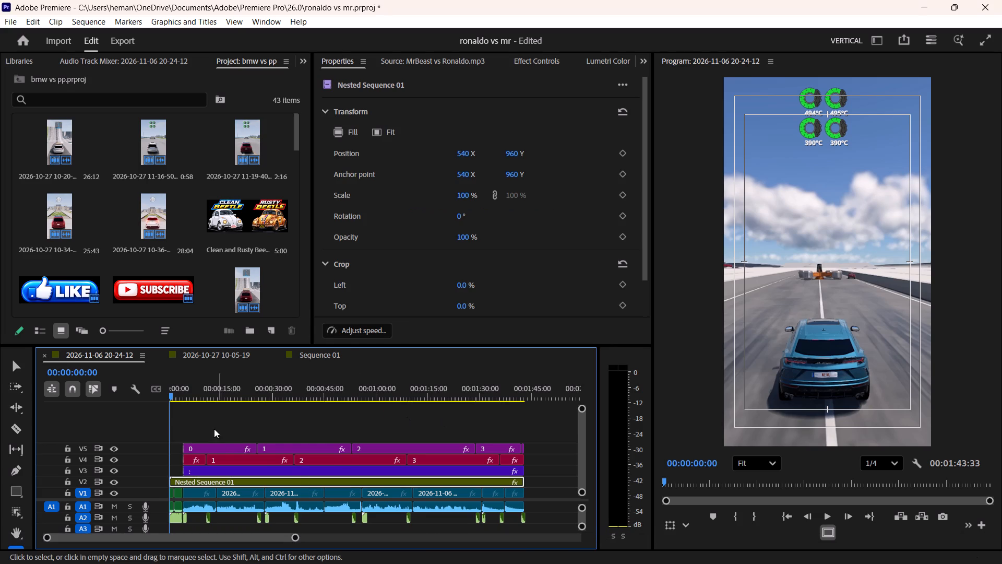
pyautogui.moveTo(174, 389); pyautogui.dragTo(180, 396)
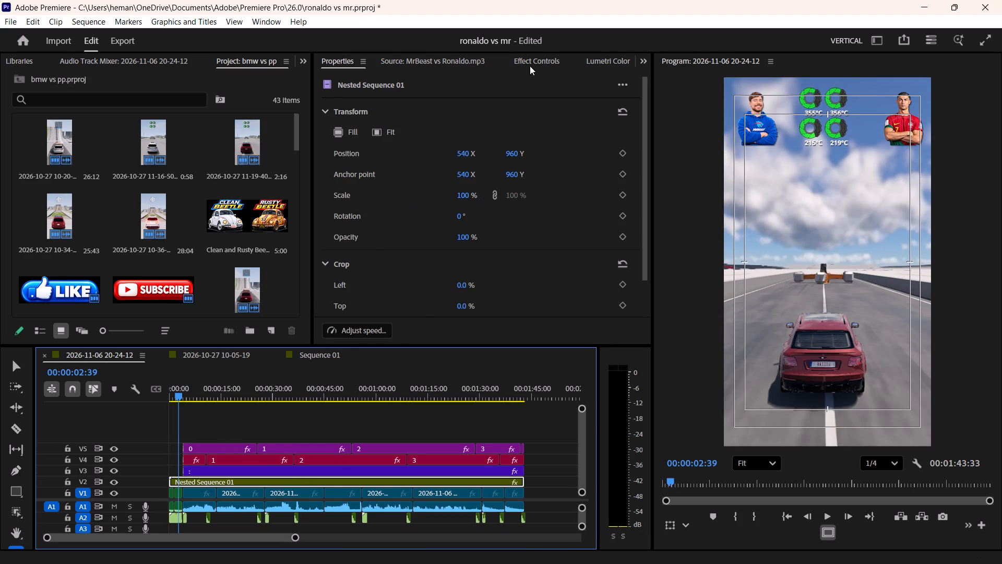
pyautogui.click(531, 63)
pyautogui.moveTo(451, 143); pyautogui.dragTo(468, 141)
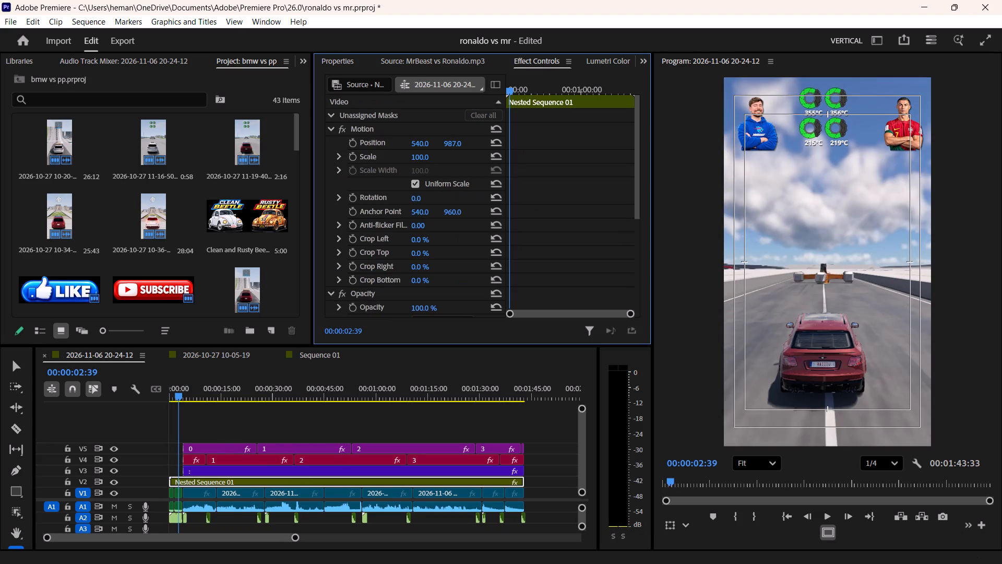
pyautogui.moveTo(468, 141); pyautogui.dragTo(525, 139)
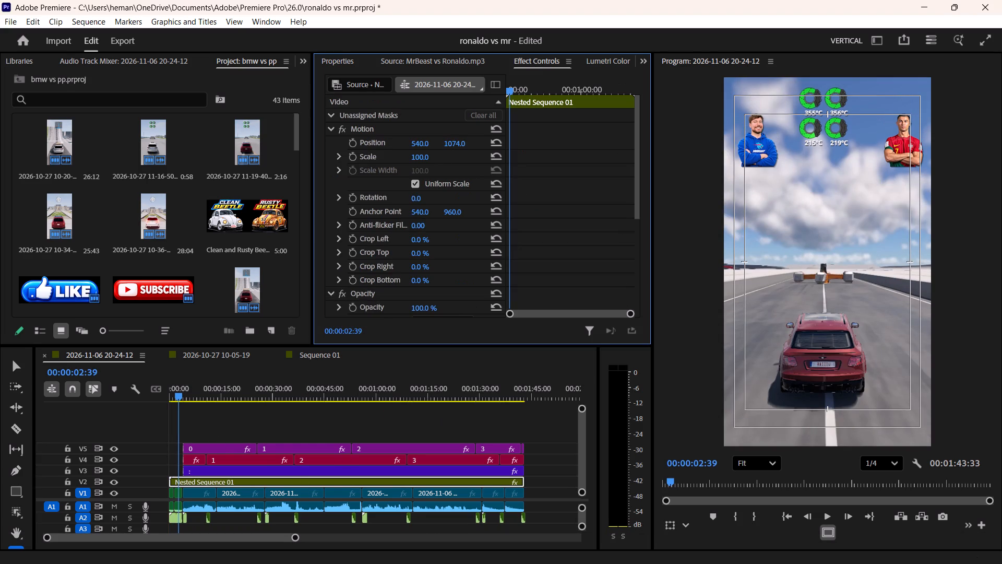
pyautogui.moveTo(525, 139); pyautogui.dragTo(510, 139)
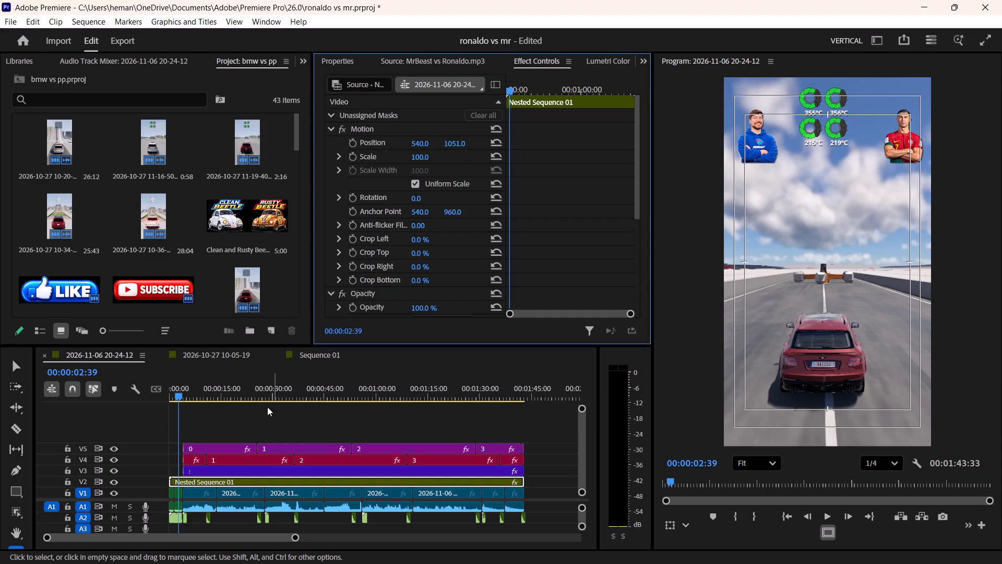
# Nest all the score number clips on V4 and V5 into one sequence, keeping the default name.
pyautogui.moveTo(524, 427); pyautogui.dragTo(507, 433)
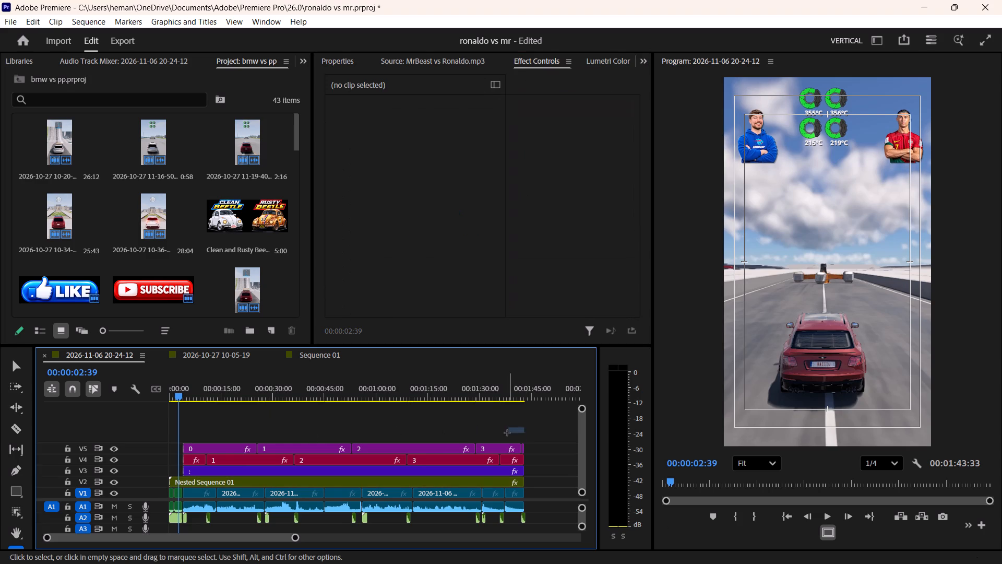
pyautogui.moveTo(507, 433); pyautogui.dragTo(194, 461)
pyautogui.rightClick(291, 448)
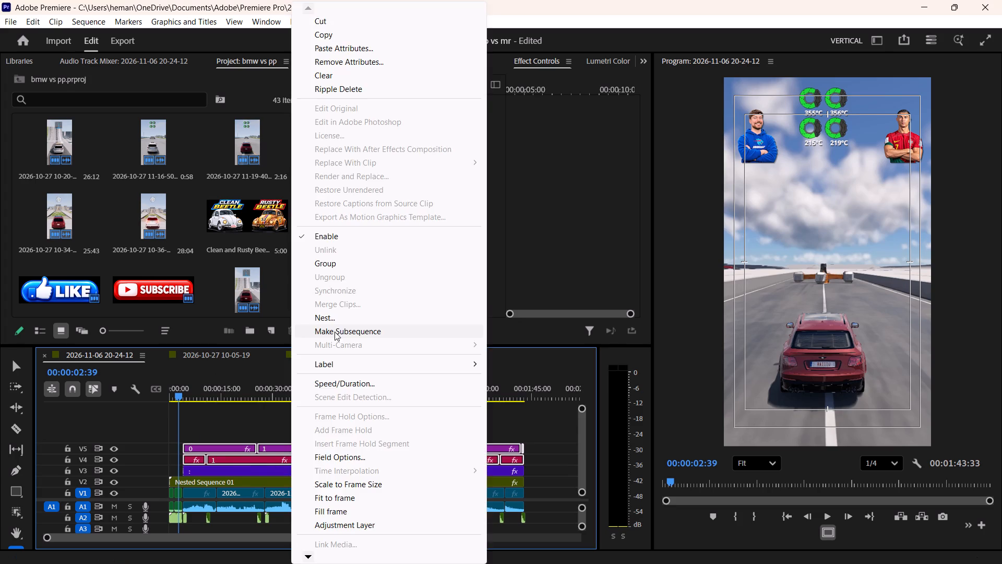
pyautogui.click(337, 322)
pyautogui.click(526, 307)
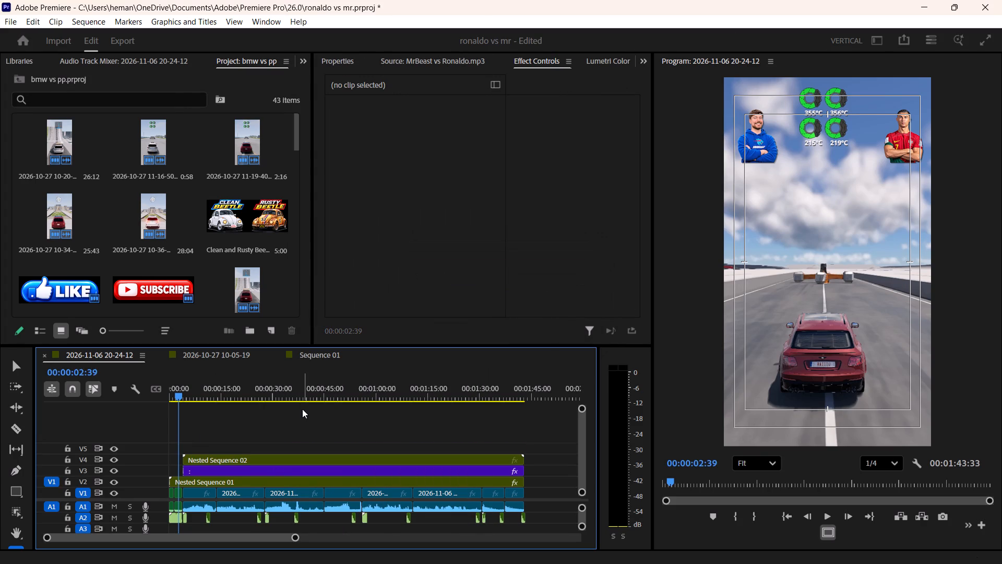
# Lower the nested score numbers on V4 by setting their vertical position to 999.
pyautogui.moveTo(250, 380); pyautogui.dragTo(320, 389)
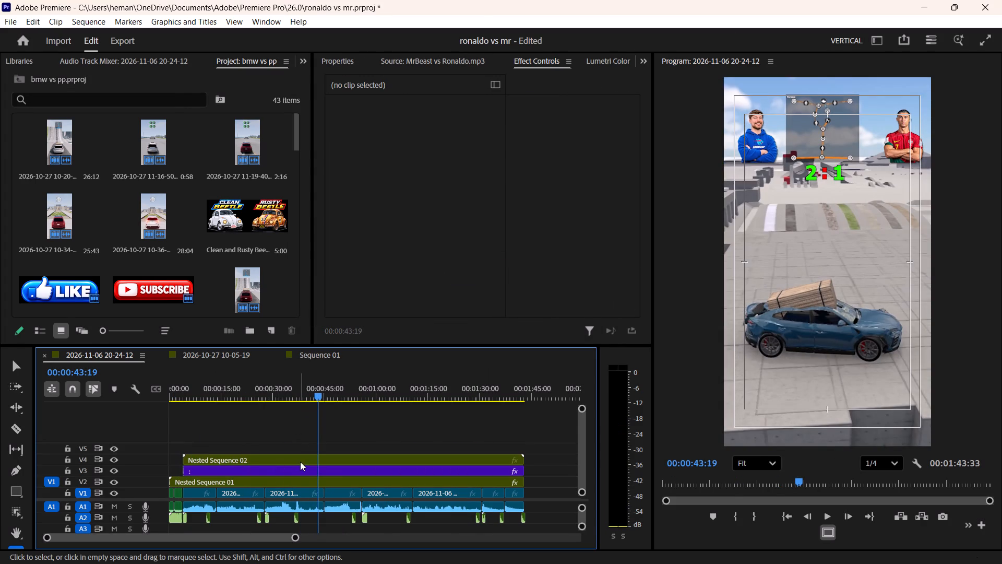
pyautogui.click(300, 462)
pyautogui.moveTo(452, 147); pyautogui.dragTo(477, 143)
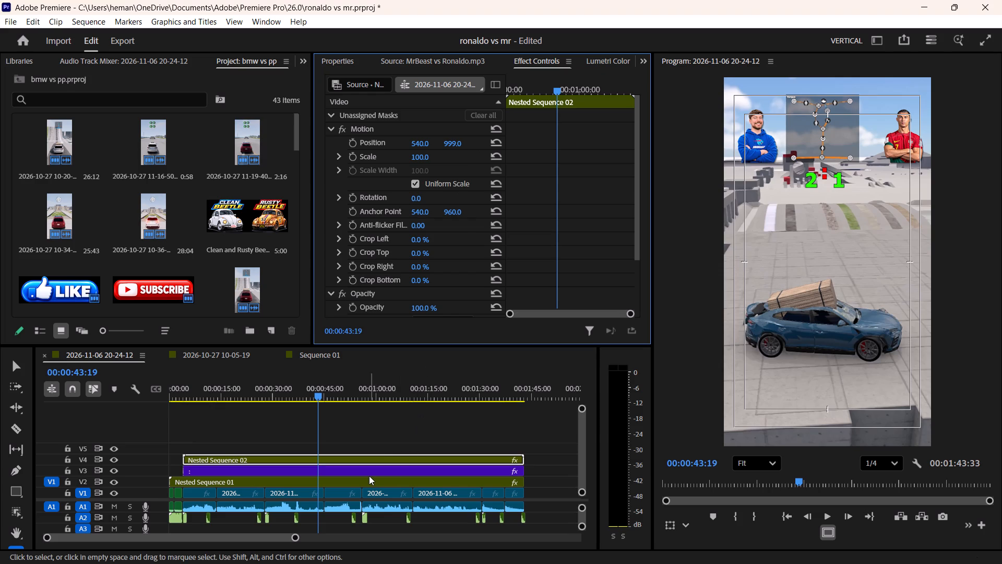
# Lower the colon text on V3 by setting its vertical Motion position to 998.
pyautogui.click(368, 474)
pyautogui.moveTo(449, 183); pyautogui.dragTo(475, 183)
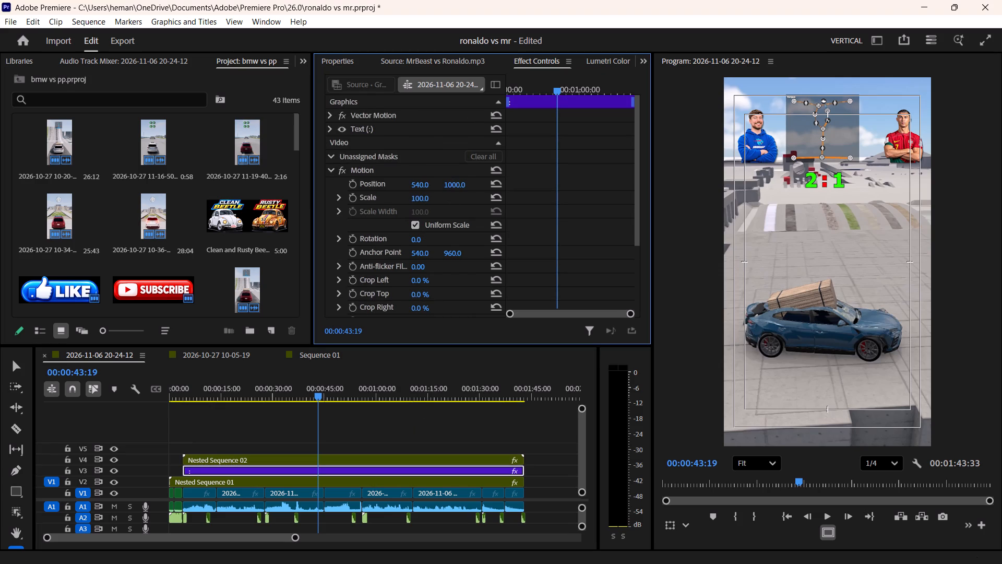
pyautogui.moveTo(475, 183); pyautogui.dragTo(475, 184)
# Play the opening of the sequence to check the placement of the portraits and score.
pyautogui.moveTo(292, 385); pyautogui.dragTo(152, 420)
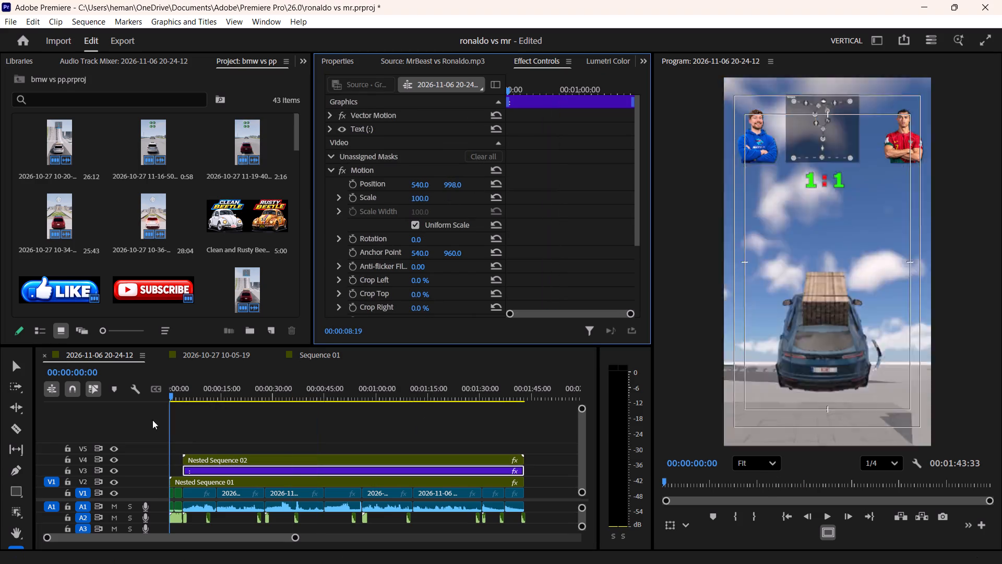
pyautogui.moveTo(152, 420); pyautogui.dragTo(149, 422)
pyautogui.click(260, 433)
pyautogui.press('space')
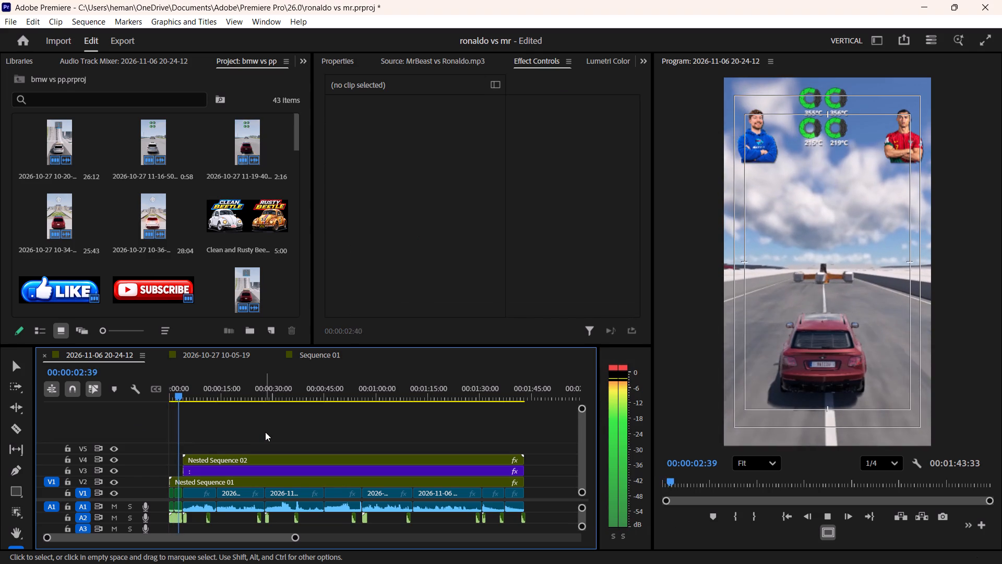
pyautogui.press('space')
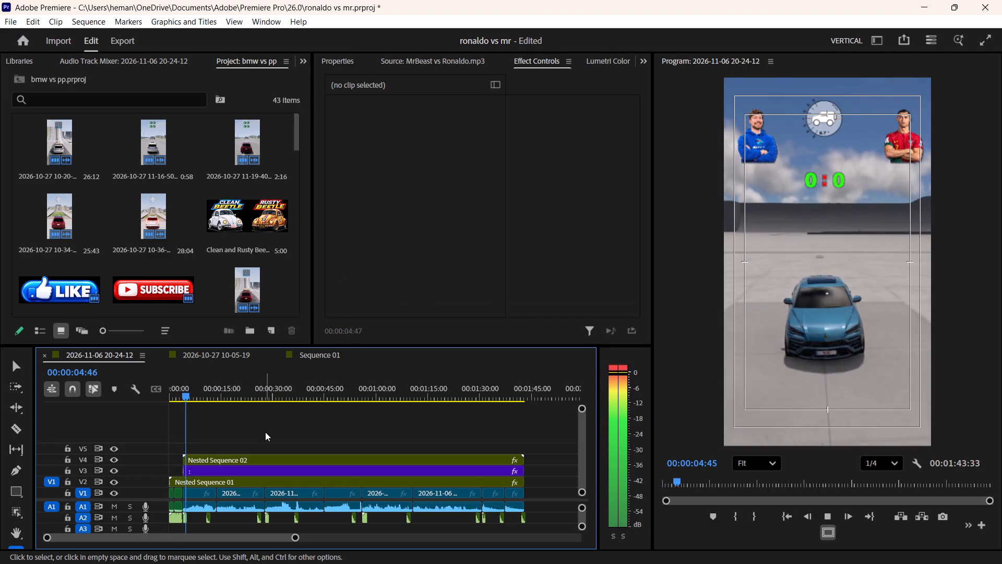
# With the timeline and audio tracks enlarged, keyframe the 20-12-19 clip's A1 audio about 10 dB lower beneath the voice-over ending at 00:00:05:27.
pyautogui.write('`')
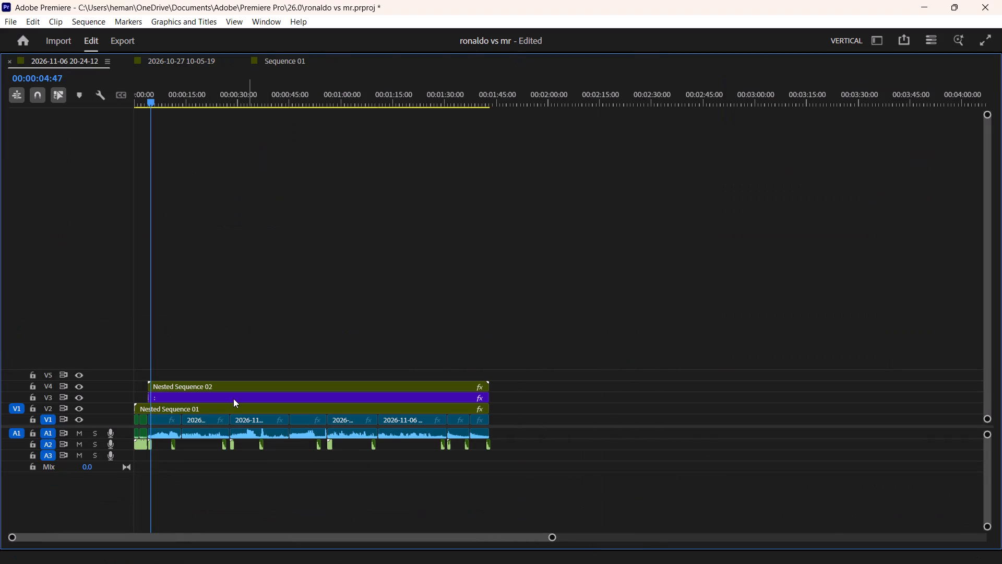
pyautogui.moveTo(116, 426); pyautogui.dragTo(135, 358)
pyautogui.press('=')
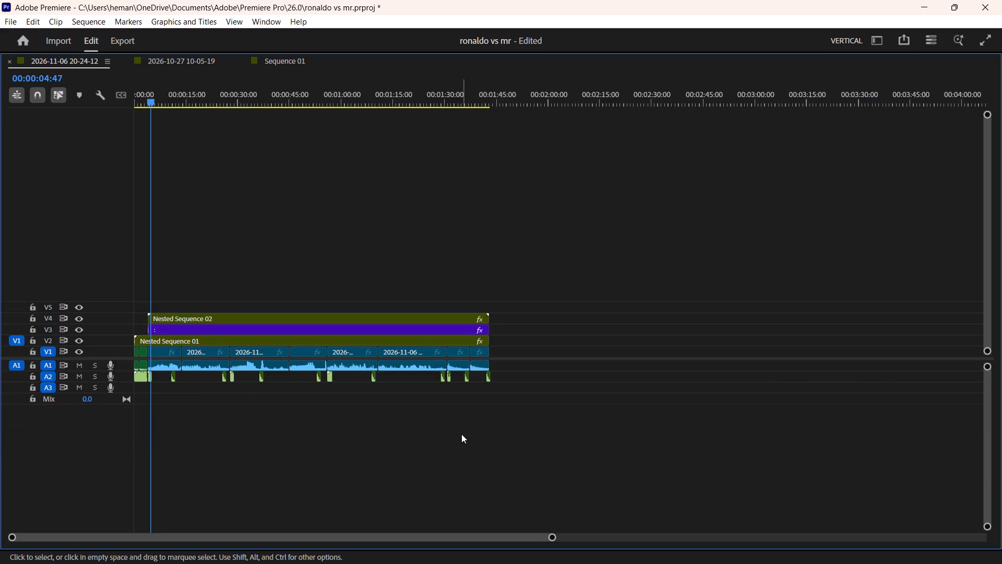
pyautogui.press('=')
pyautogui.moveTo(987, 365); pyautogui.dragTo(987, 372)
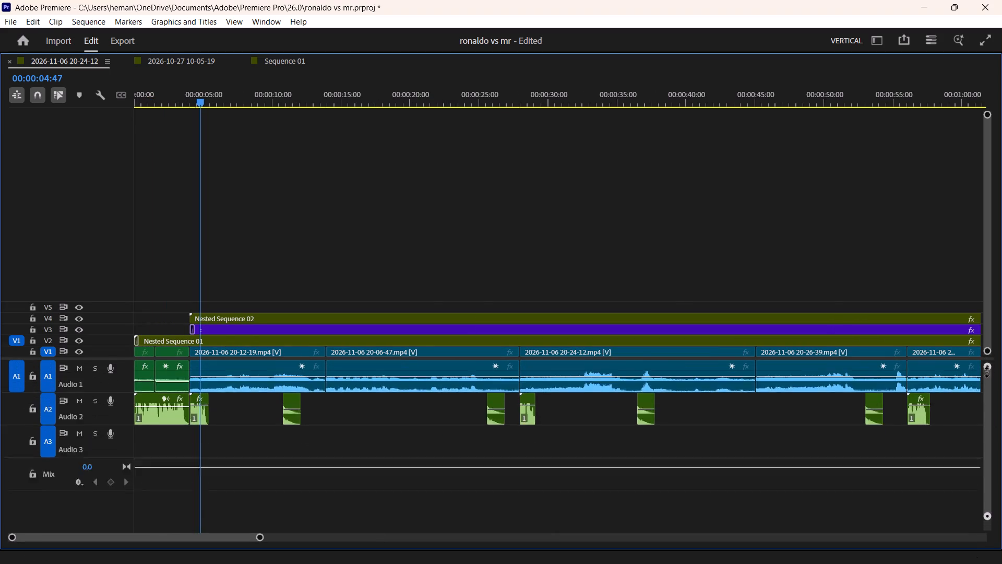
pyautogui.moveTo(987, 372); pyautogui.dragTo(987, 381)
pyautogui.press('Up')
pyautogui.press('=')
pyautogui.press('=')
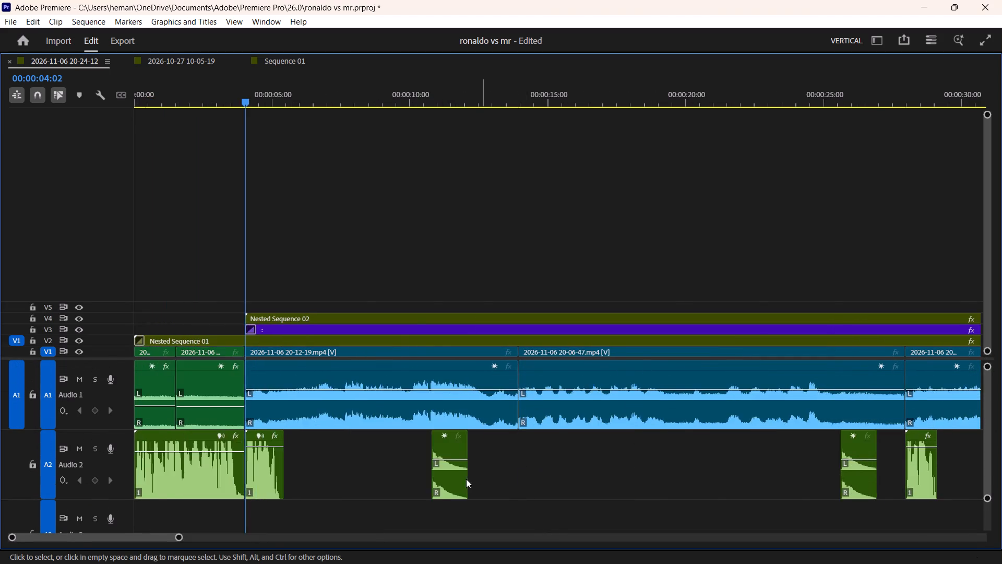
pyautogui.press('=')
pyautogui.press('Down')
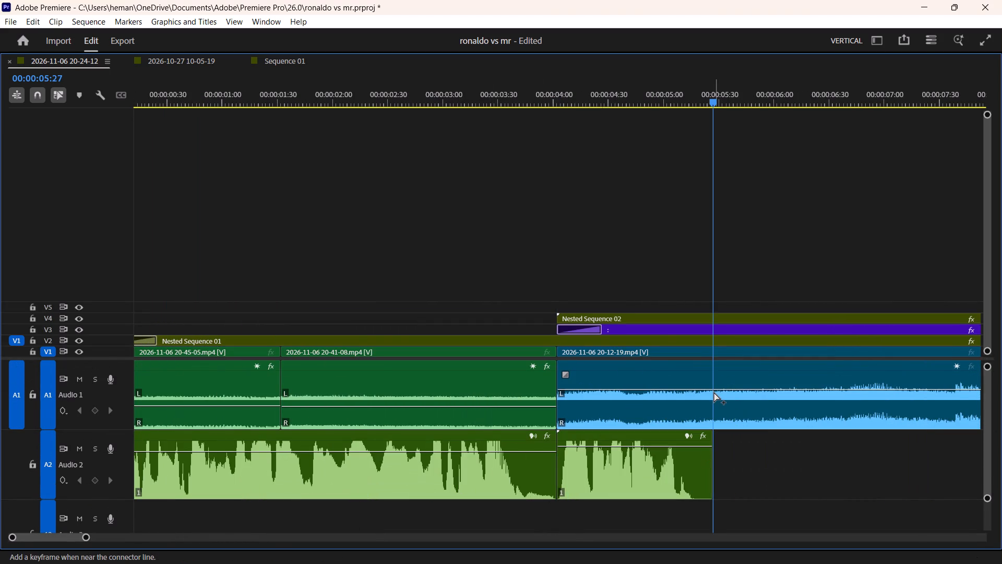
pyautogui.keyDown('ctrl'); pyautogui.click(714, 391); pyautogui.keyUp('ctrl')
pyautogui.keyDown('ctrl'); pyautogui.click(574, 390); pyautogui.keyUp('ctrl')
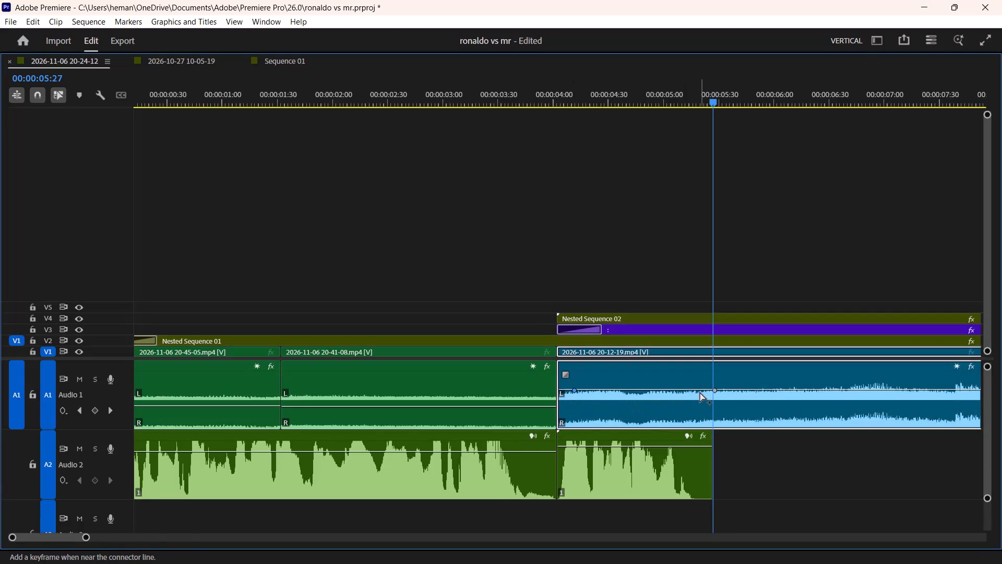
pyautogui.keyDown('ctrl'); pyautogui.click(700, 390); pyautogui.keyUp('ctrl')
pyautogui.moveTo(640, 388); pyautogui.dragTo(640, 403)
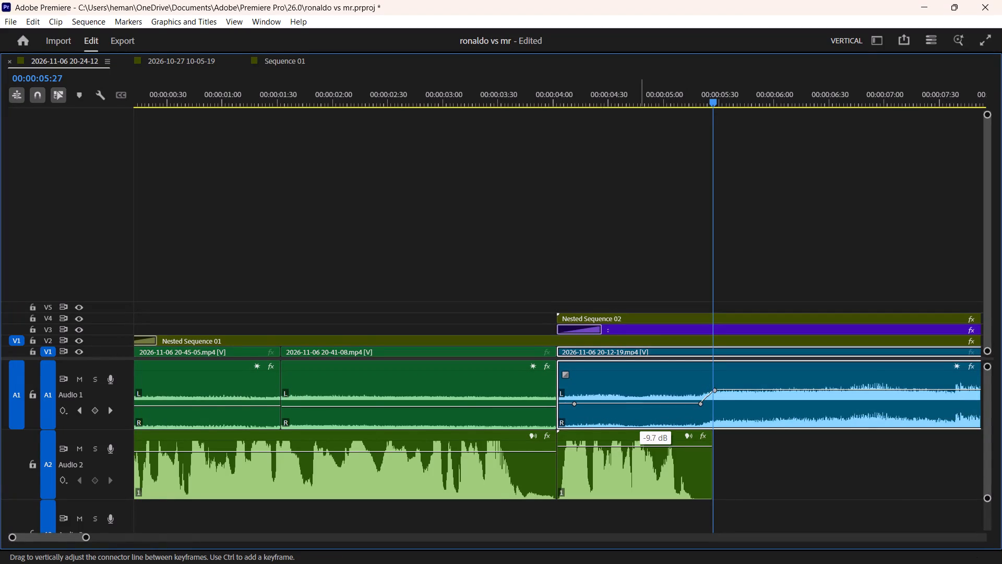
pyautogui.moveTo(640, 403); pyautogui.dragTo(640, 404)
# Add volume keyframes to the 20-24-12 clip's A1 audio and lower the level beneath the voice-over ending at 00:00:29:08.
pyautogui.press('Down')
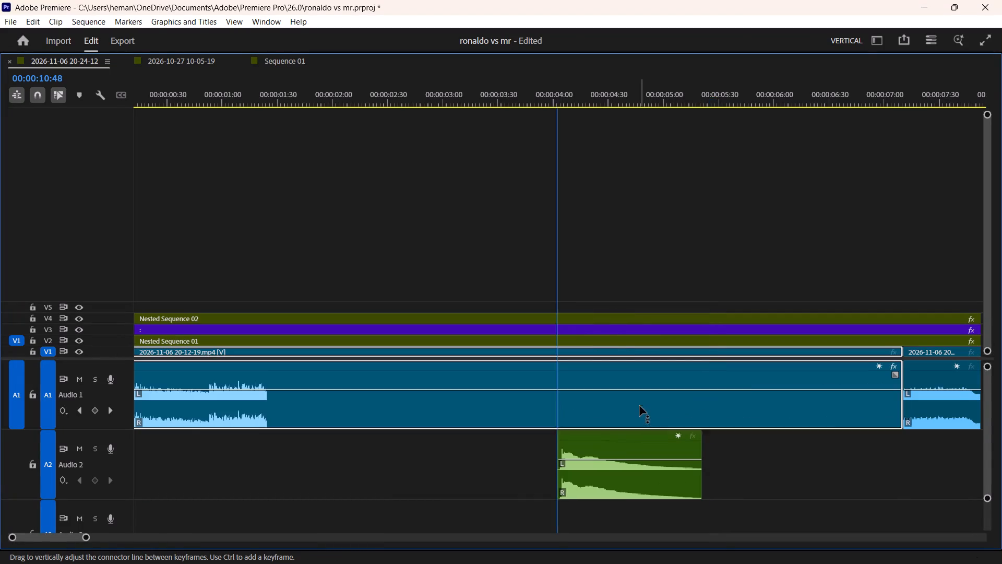
pyautogui.press('Down')
pyautogui.press('Down')
pyautogui.press('Down')
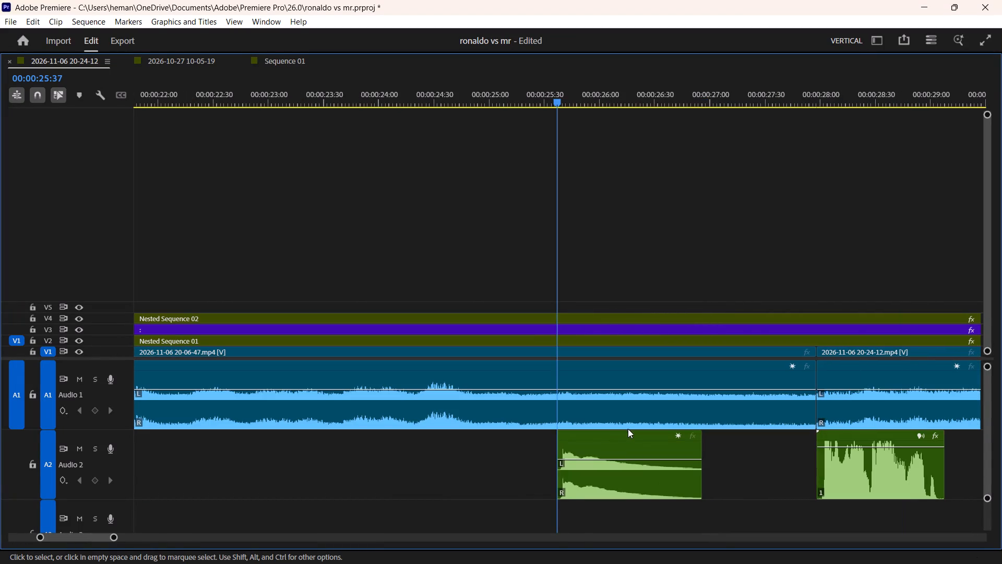
pyautogui.press('Down')
pyautogui.press('Down')
pyautogui.press('Down')
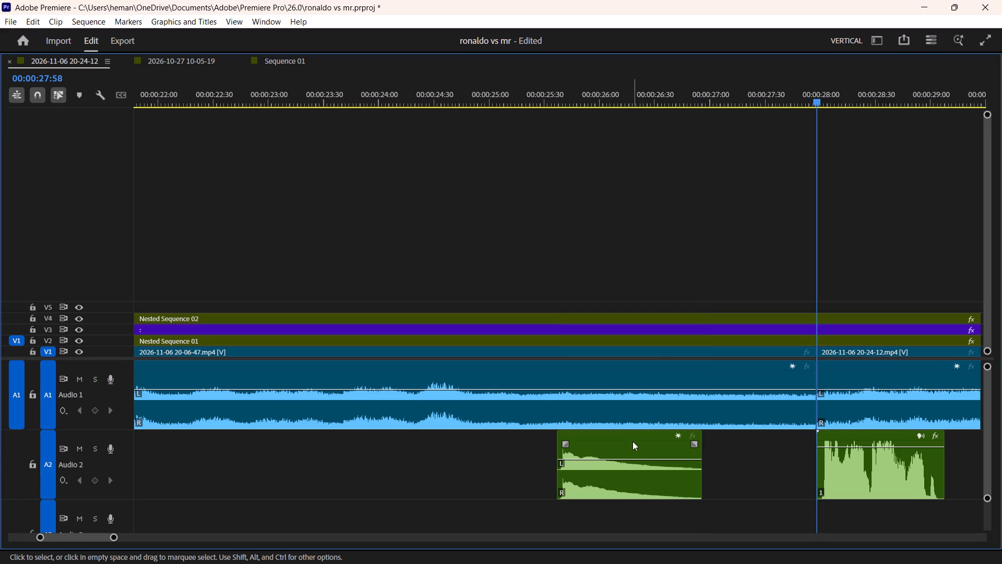
pyautogui.press('h')
pyautogui.moveTo(701, 445); pyautogui.dragTo(383, 455)
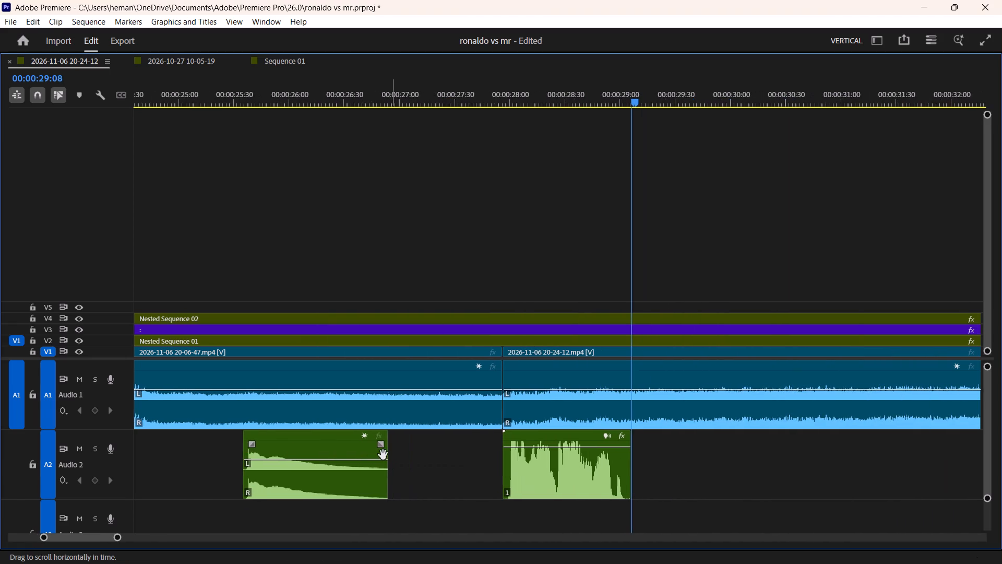
pyautogui.moveTo(383, 455); pyautogui.dragTo(375, 455)
pyautogui.press('v')
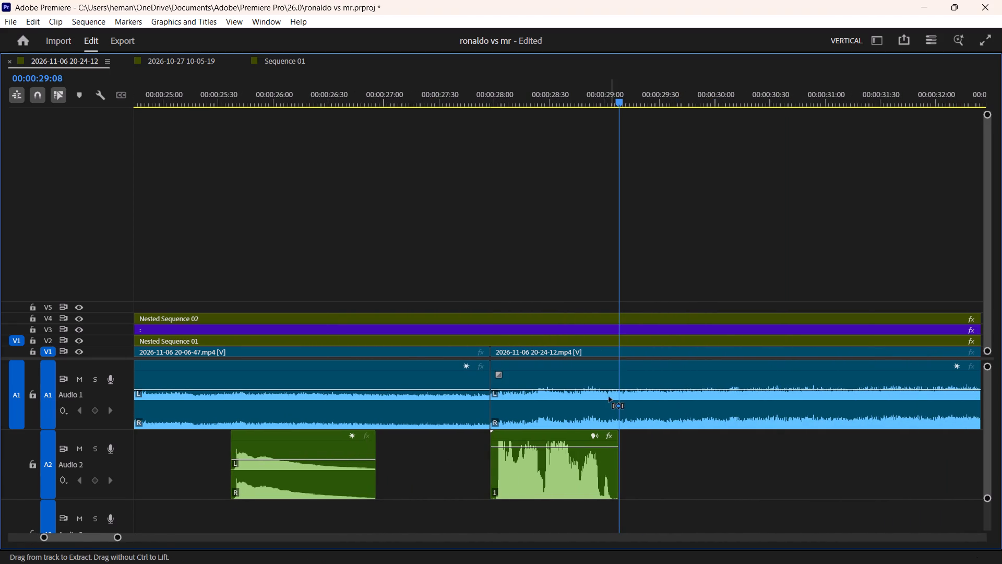
pyautogui.keyDown('ctrl'); pyautogui.click(622, 390); pyautogui.keyUp('ctrl')
pyautogui.keyDown('ctrl'); pyautogui.click(507, 391); pyautogui.keyUp('ctrl')
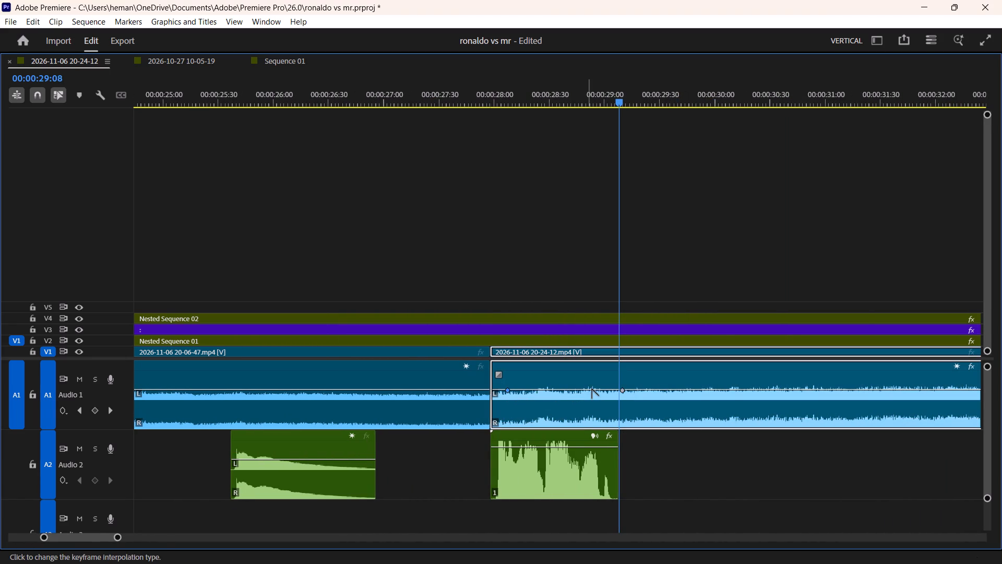
pyautogui.keyDown('ctrl'); pyautogui.click(611, 391); pyautogui.keyUp('ctrl')
pyautogui.moveTo(566, 391); pyautogui.dragTo(566, 394)
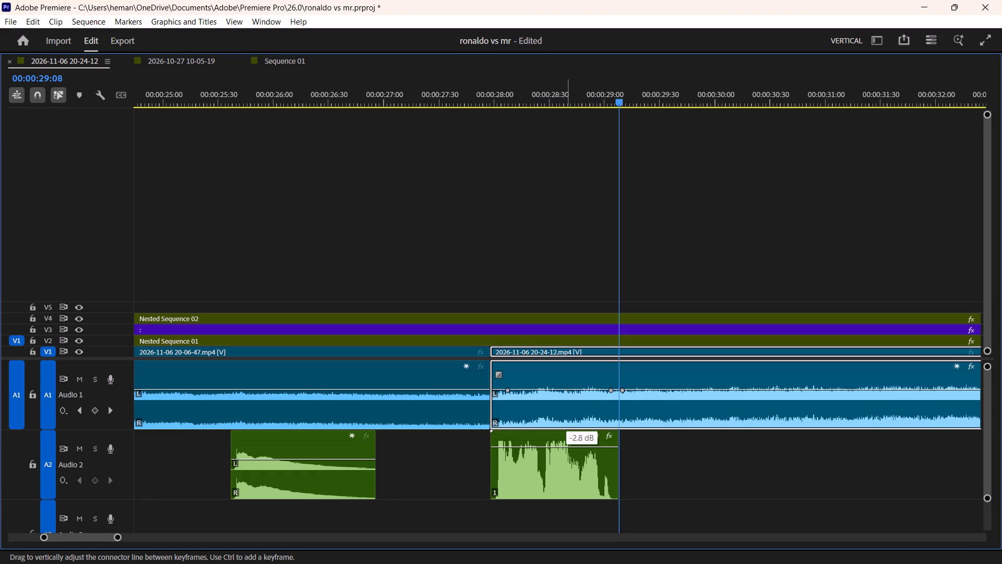
pyautogui.moveTo(566, 394); pyautogui.dragTo(565, 407)
pyautogui.press('Down')
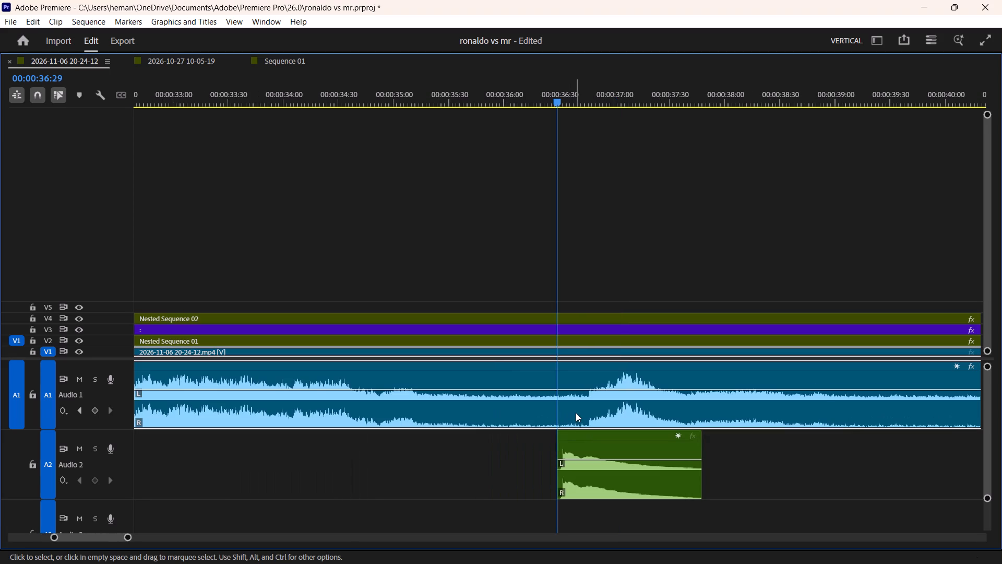
# Add volume keyframes to the 20-30-09 clip's A1 audio, lower it beneath the voice-over ending at 00:00:57:46, and play it back.
pyautogui.press('Down')
pyautogui.press('Down')
pyautogui.press('Down')
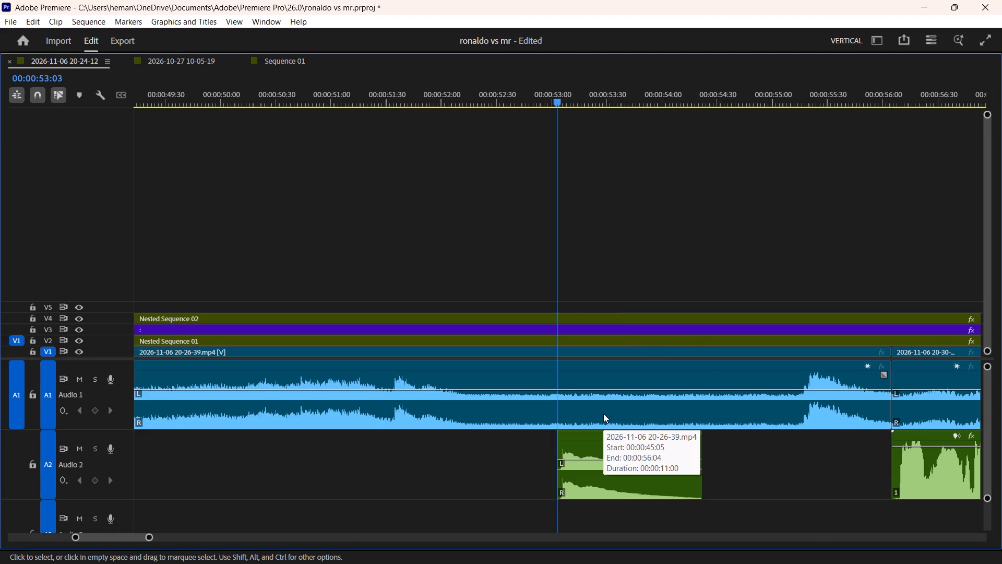
pyautogui.press('Down')
pyautogui.press('Down')
pyautogui.press('Down')
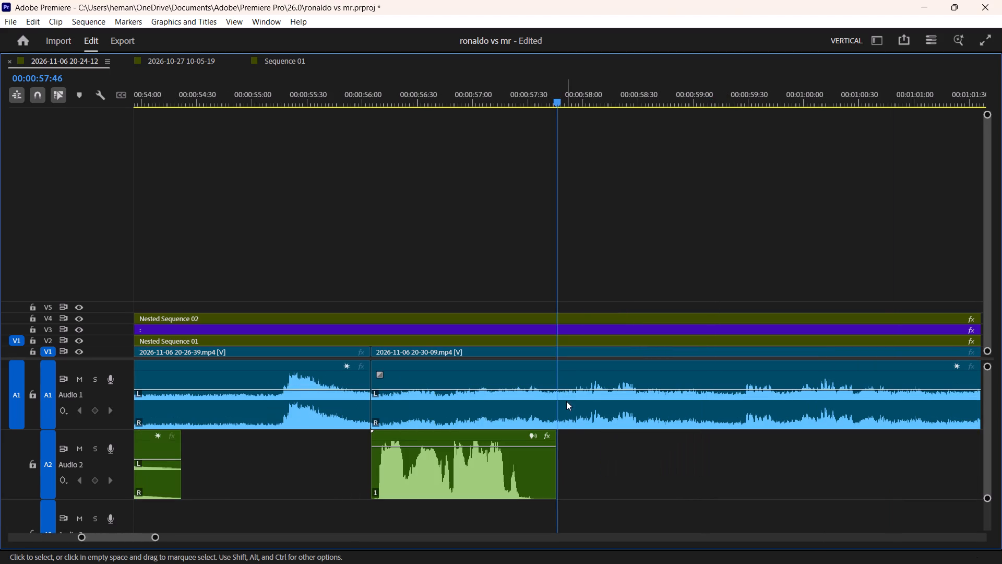
pyautogui.keyDown('ctrl'); pyautogui.click(561, 390); pyautogui.keyUp('ctrl')
pyautogui.keyDown('ctrl'); pyautogui.click(399, 392); pyautogui.keyUp('ctrl')
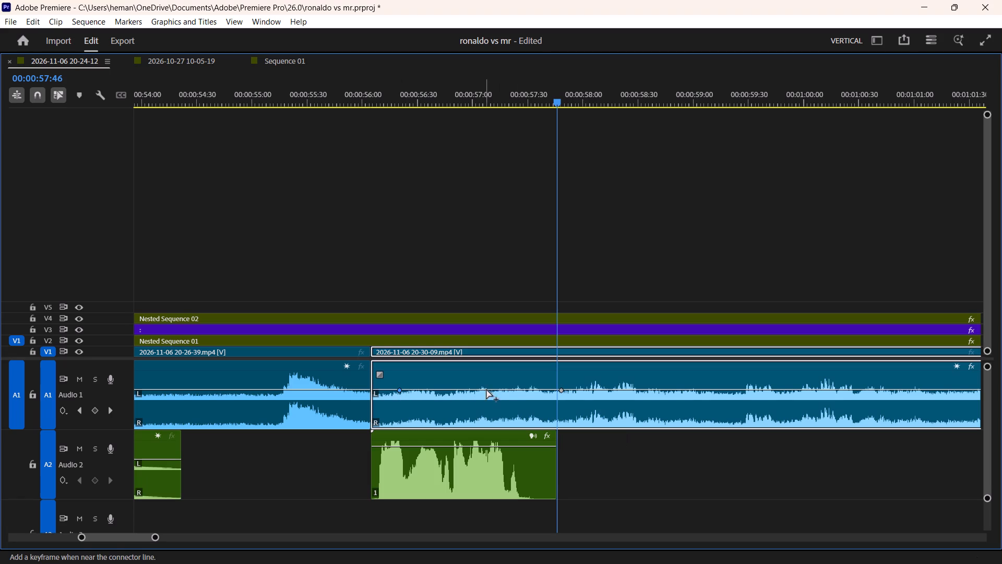
pyautogui.keyDown('ctrl'); pyautogui.click(552, 389); pyautogui.keyUp('ctrl')
pyautogui.moveTo(499, 387); pyautogui.dragTo(499, 405)
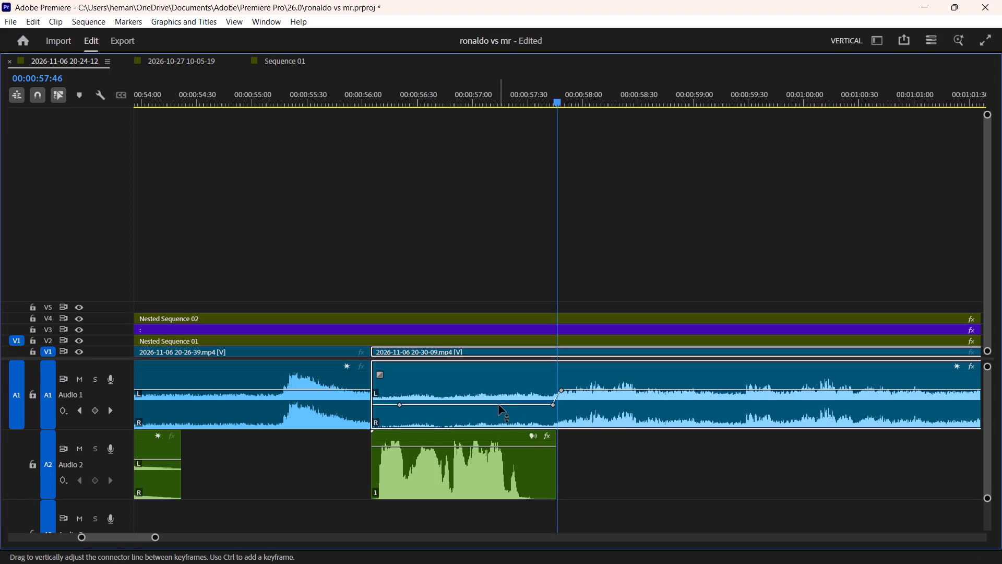
pyautogui.press('Up')
pyautogui.press('space')
pyautogui.press('space')
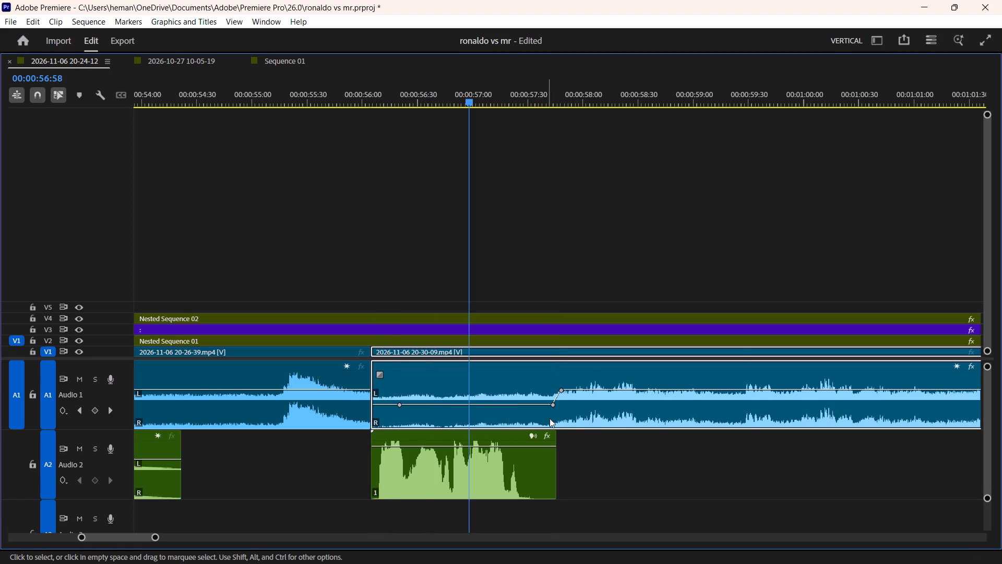
# Add volume keyframes to the 20-45-05 clip's A1 audio and lower the level beneath the voice-over ending at 00:01:32:04.
pyautogui.press('Down')
pyautogui.press('Down')
pyautogui.press('Down')
pyautogui.press('Down')
pyautogui.press('Down')
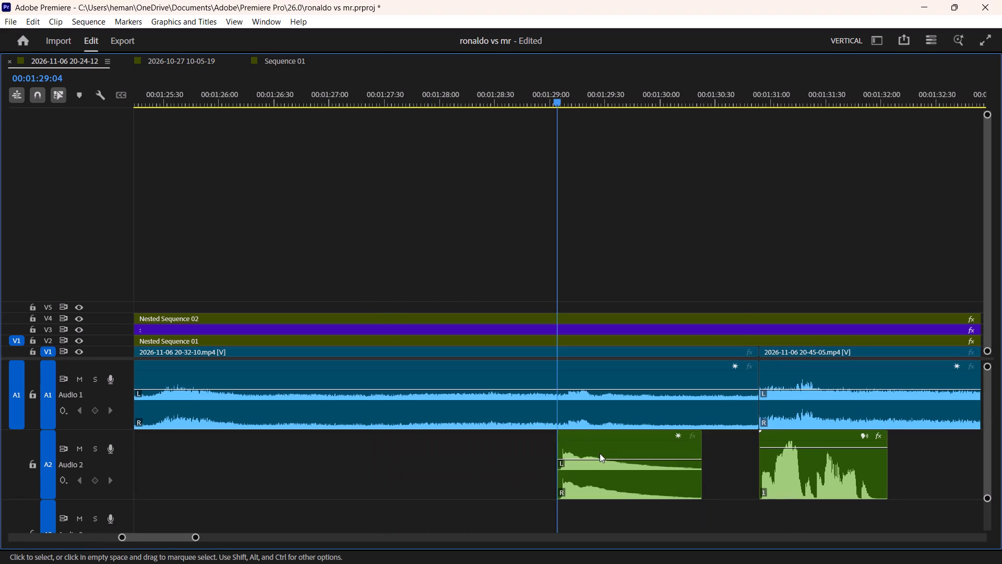
pyautogui.press('Down')
pyautogui.press('Down')
pyautogui.press('space')
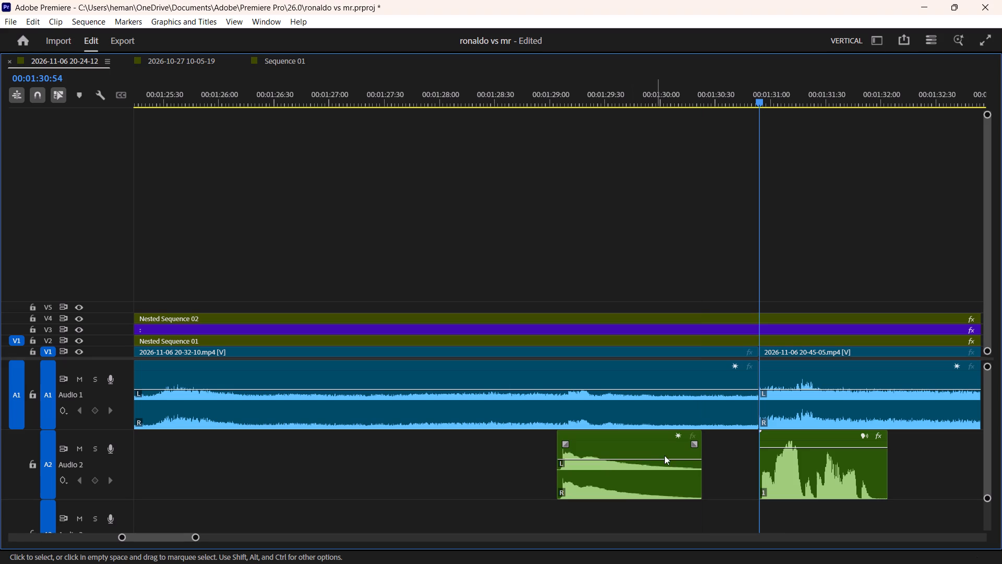
pyautogui.press('space')
pyautogui.press('Down')
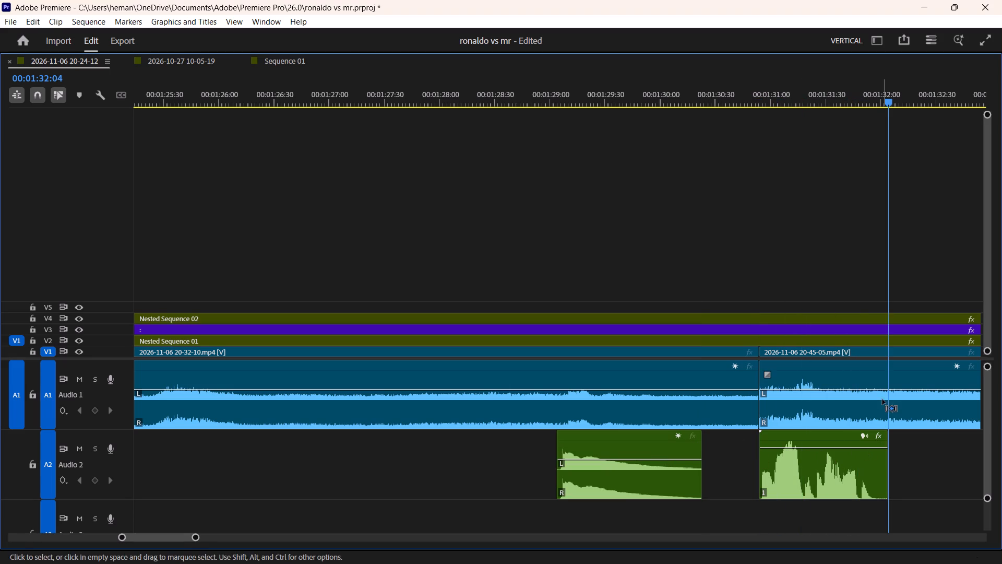
pyautogui.keyDown('ctrl'); pyautogui.click(891, 393); pyautogui.keyUp('ctrl')
pyautogui.keyDown('ctrl'); pyautogui.click(774, 390); pyautogui.keyUp('ctrl')
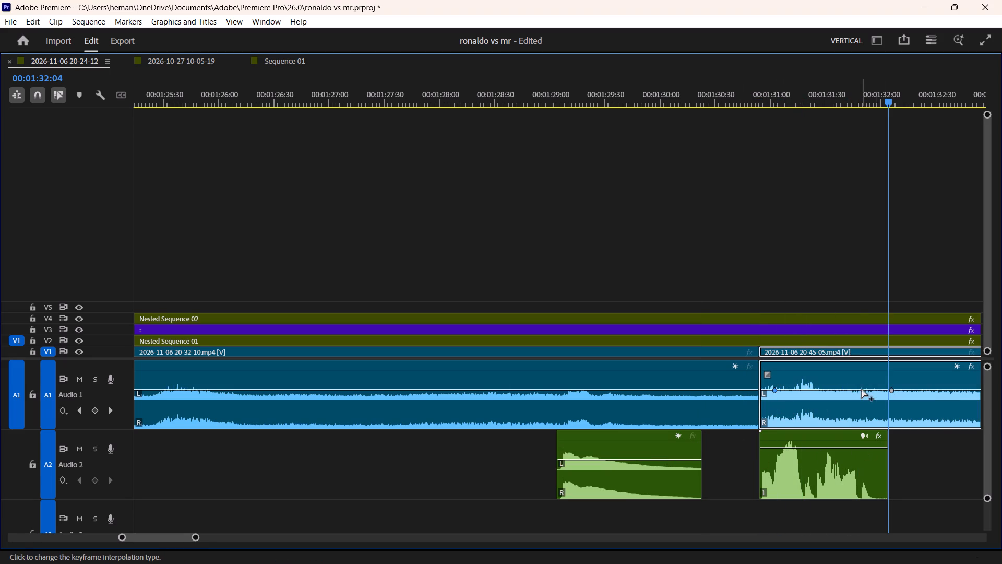
pyautogui.keyDown('ctrl'); pyautogui.click(876, 389); pyautogui.keyUp('ctrl')
pyautogui.moveTo(824, 390); pyautogui.dragTo(824, 406)
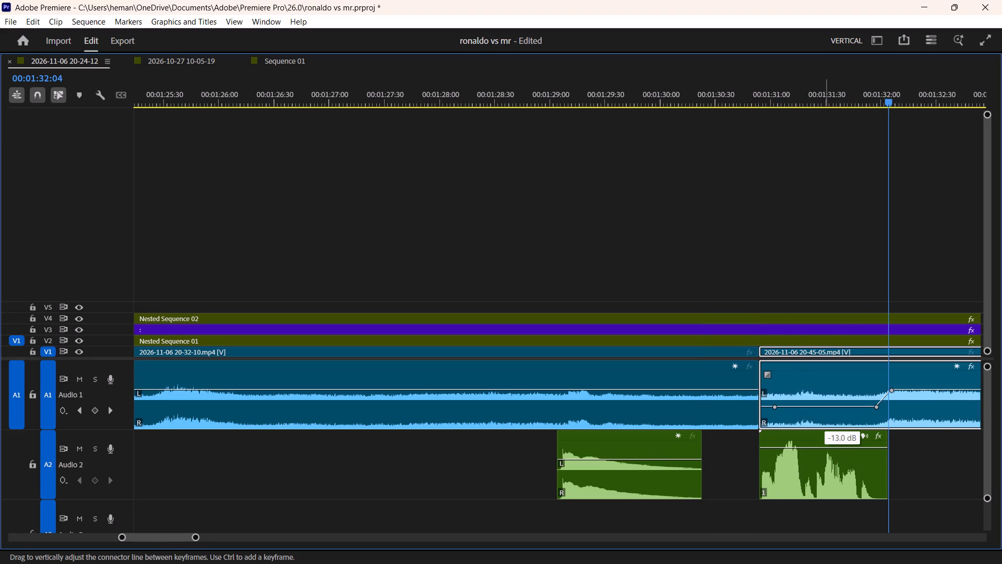
pyautogui.moveTo(824, 406); pyautogui.dragTo(824, 409)
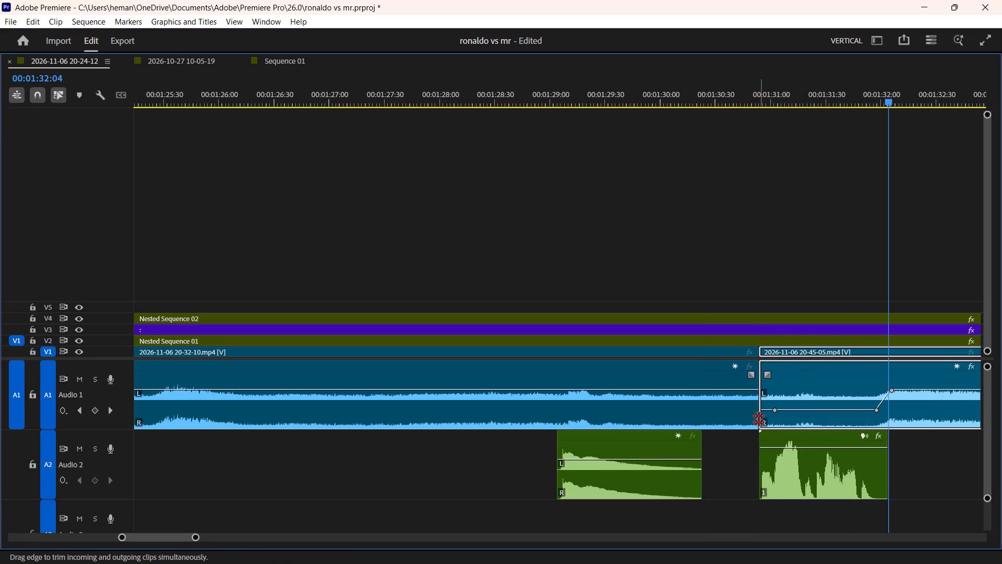
# Save the project.
pyautogui.hotkey('ctrl', 's')
# Restore the full workspace from the enlarged timeline, shrink the audio tracks, and return the playhead to the sequence start.
pyautogui.click(386, 452)
pyautogui.press('`')
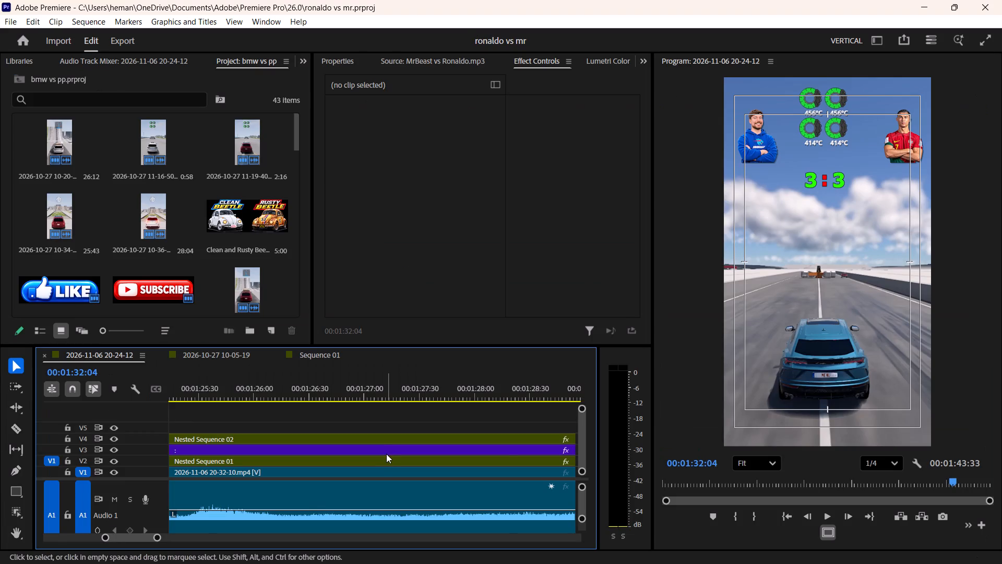
pyautogui.press('-')
pyautogui.press('-')
pyautogui.press('-')
pyautogui.press('-')
pyautogui.press('-')
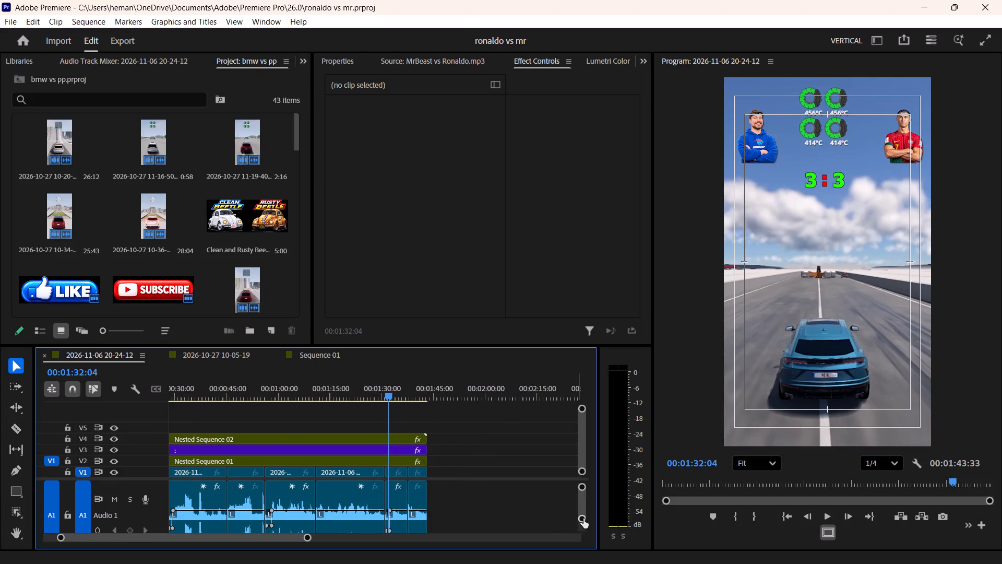
pyautogui.moveTo(583, 518); pyautogui.dragTo(583, 545)
pyautogui.moveTo(318, 398); pyautogui.dragTo(149, 429)
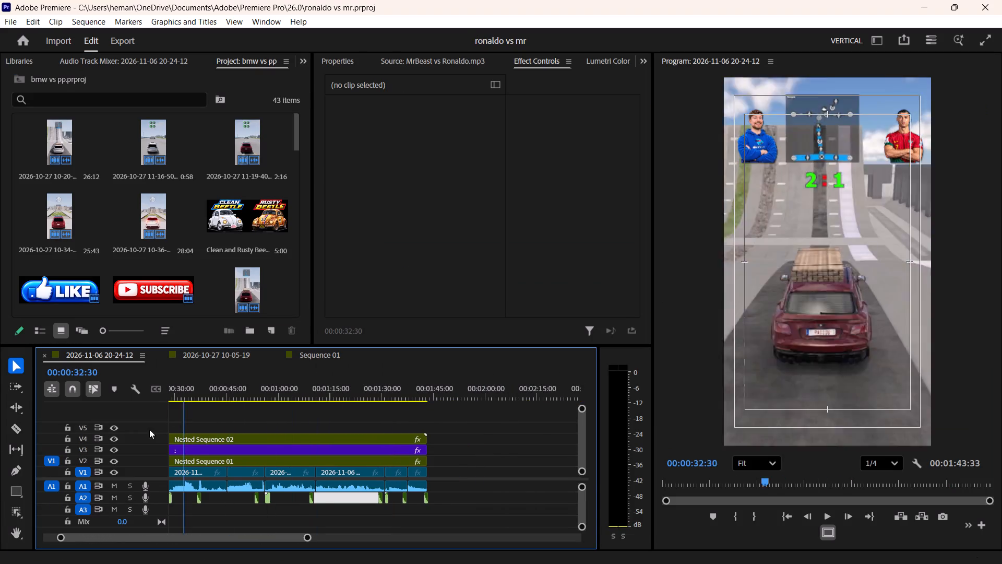
pyautogui.moveTo(149, 429); pyautogui.dragTo(68, 448)
pyautogui.click(293, 413)
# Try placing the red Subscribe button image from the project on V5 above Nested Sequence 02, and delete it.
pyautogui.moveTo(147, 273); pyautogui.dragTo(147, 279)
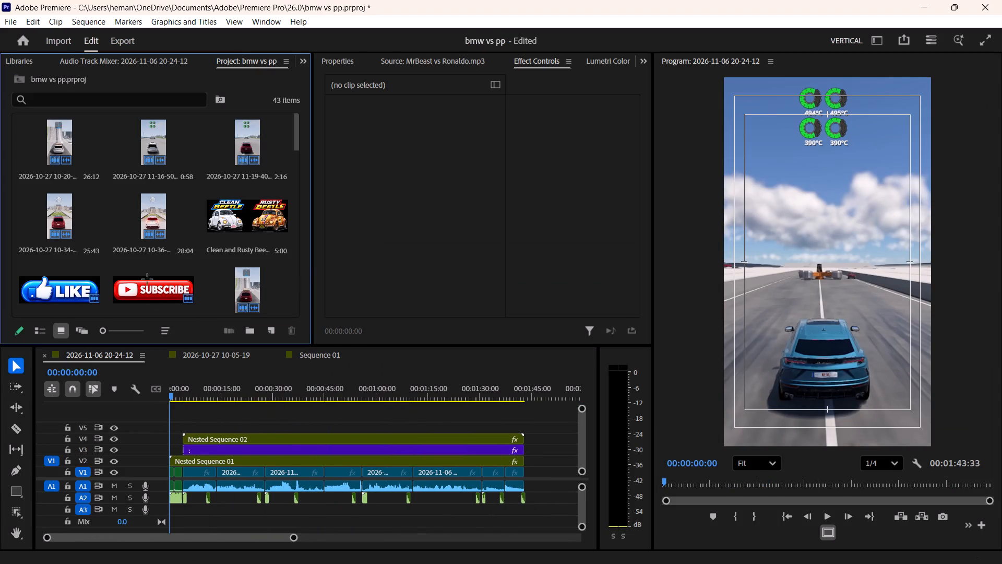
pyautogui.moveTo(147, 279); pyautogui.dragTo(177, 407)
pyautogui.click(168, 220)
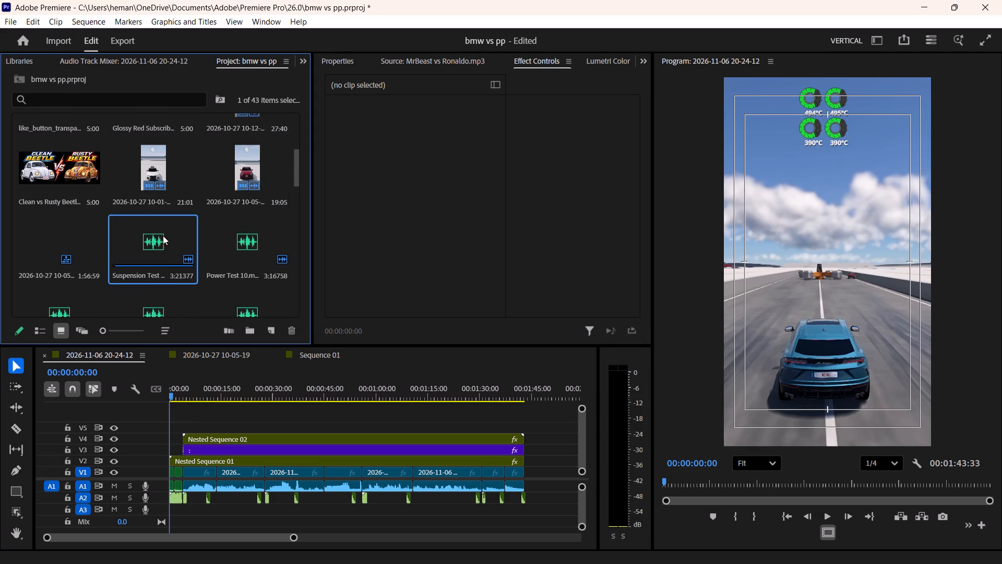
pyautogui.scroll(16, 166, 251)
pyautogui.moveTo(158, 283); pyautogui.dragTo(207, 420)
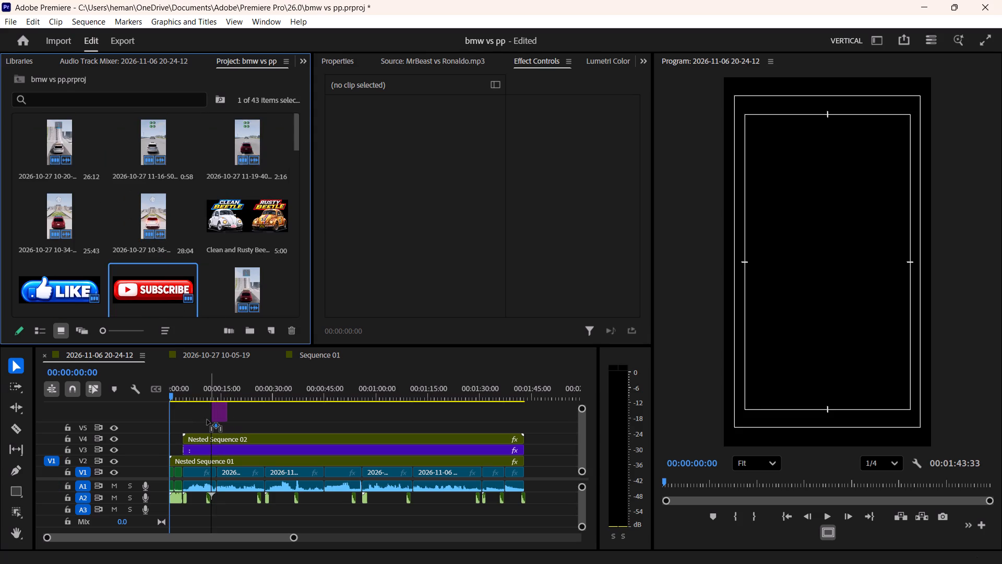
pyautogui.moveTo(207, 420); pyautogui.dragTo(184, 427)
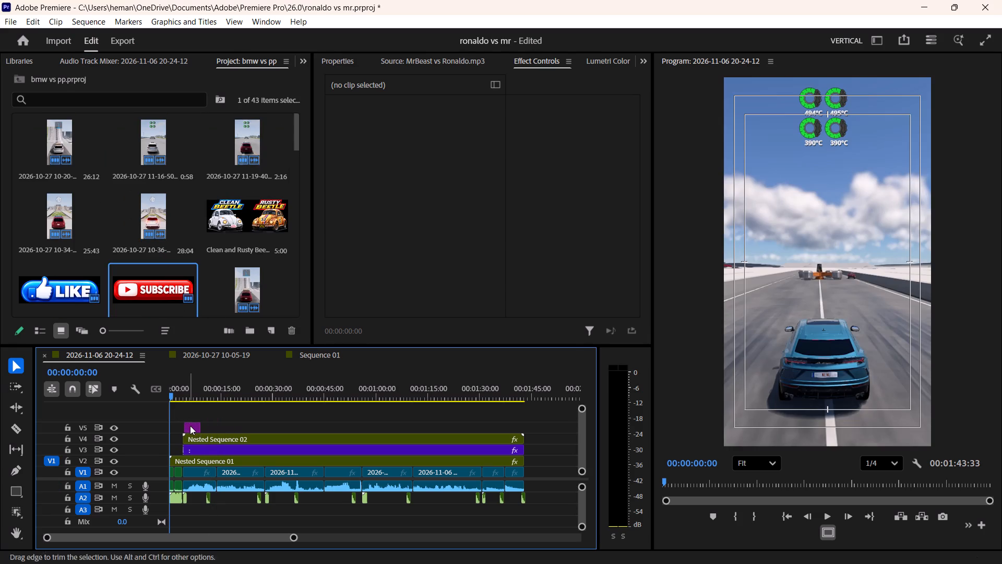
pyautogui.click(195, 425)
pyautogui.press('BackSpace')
pyautogui.click(223, 357)
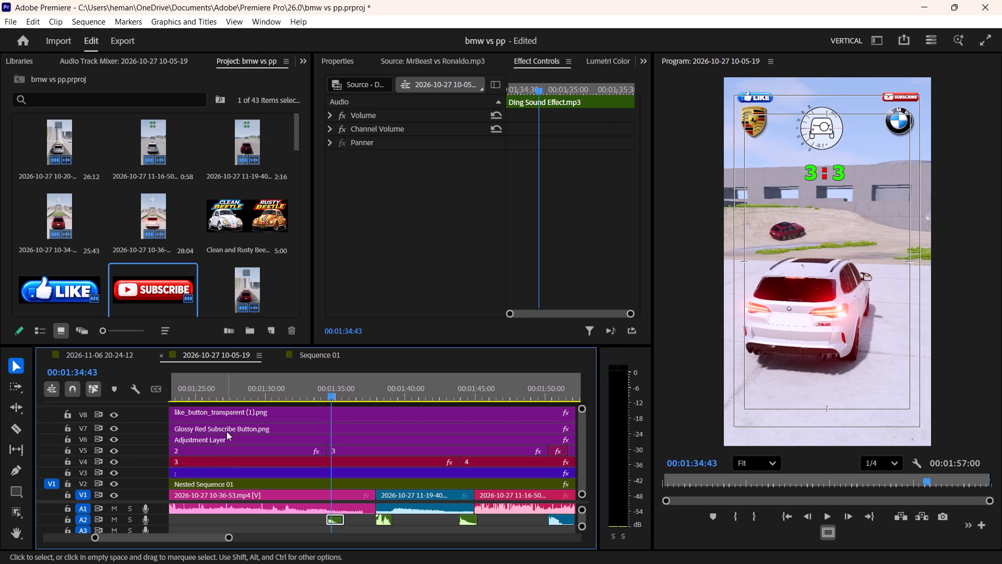
pyautogui.click(226, 428)
pyautogui.keyDown('shift'); pyautogui.click(226, 416); pyautogui.keyUp('shift')
pyautogui.moveTo(230, 413); pyautogui.dragTo(206, 393)
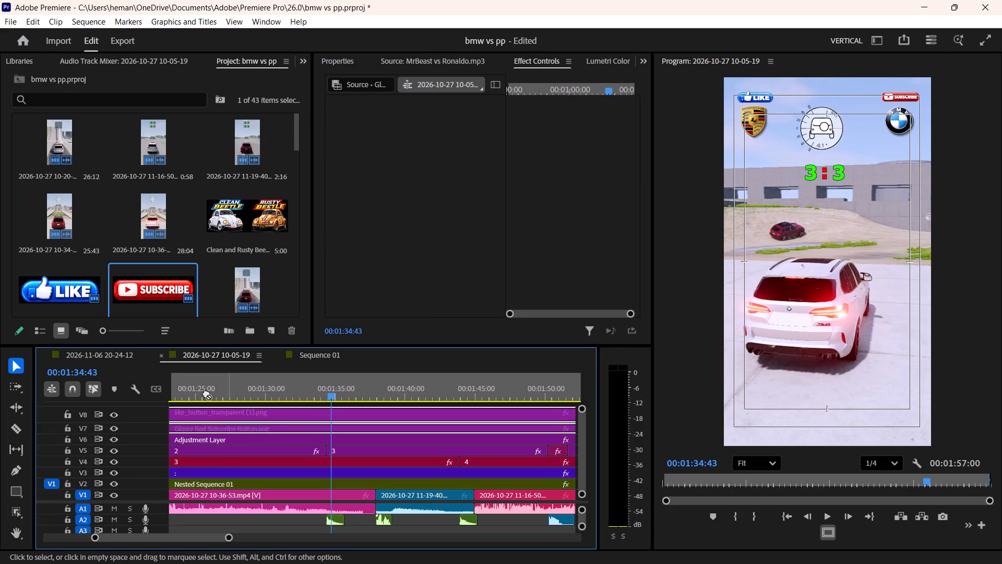
pyautogui.moveTo(206, 393); pyautogui.dragTo(209, 408)
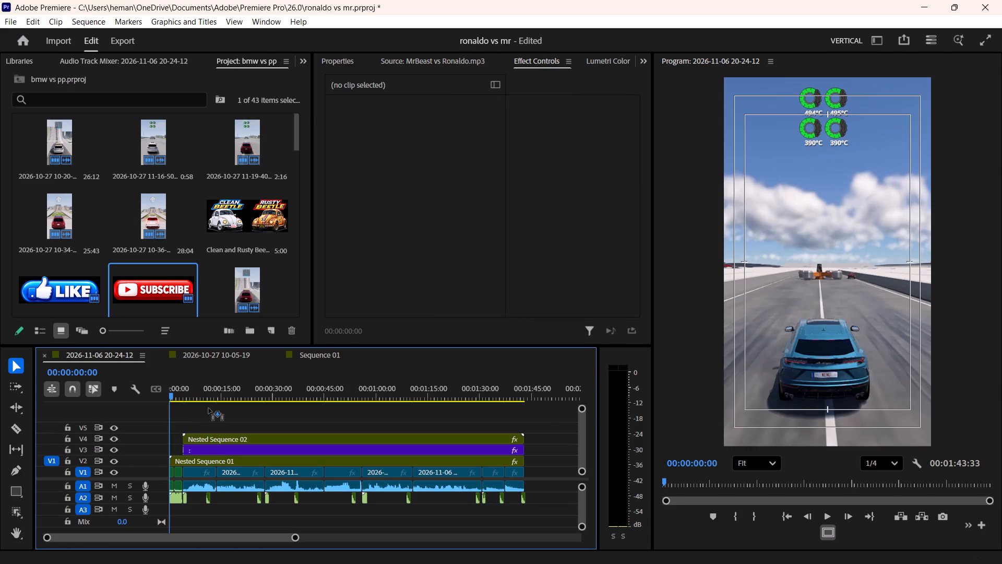
pyautogui.moveTo(209, 408); pyautogui.dragTo(339, 419)
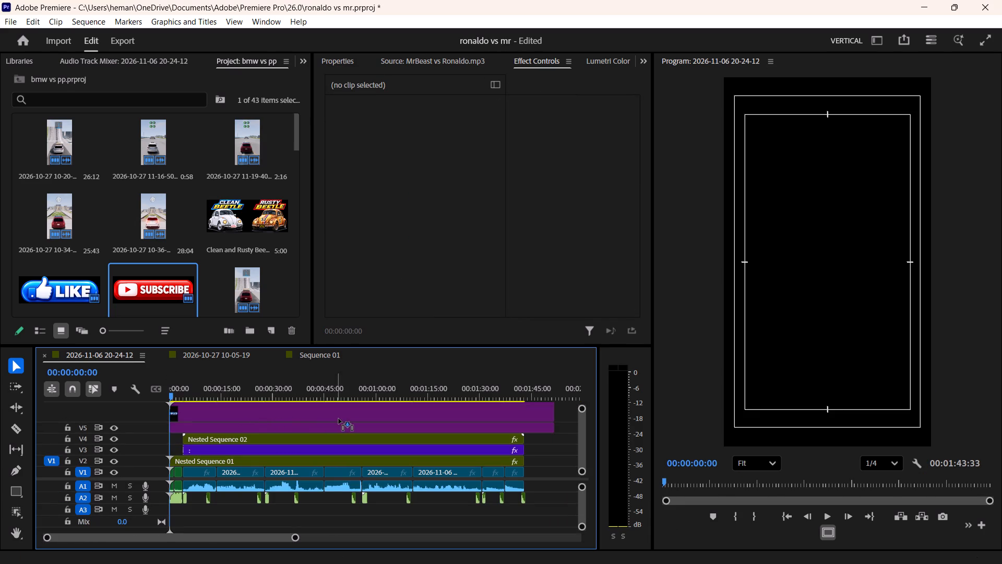
pyautogui.moveTo(339, 419); pyautogui.dragTo(431, 420)
# Move the like clip on V6 and the Subscribe clip on V5 to start at 00:00:04:02, aligned with Nested Sequence 02.
pyautogui.moveTo(237, 412); pyautogui.dragTo(236, 423)
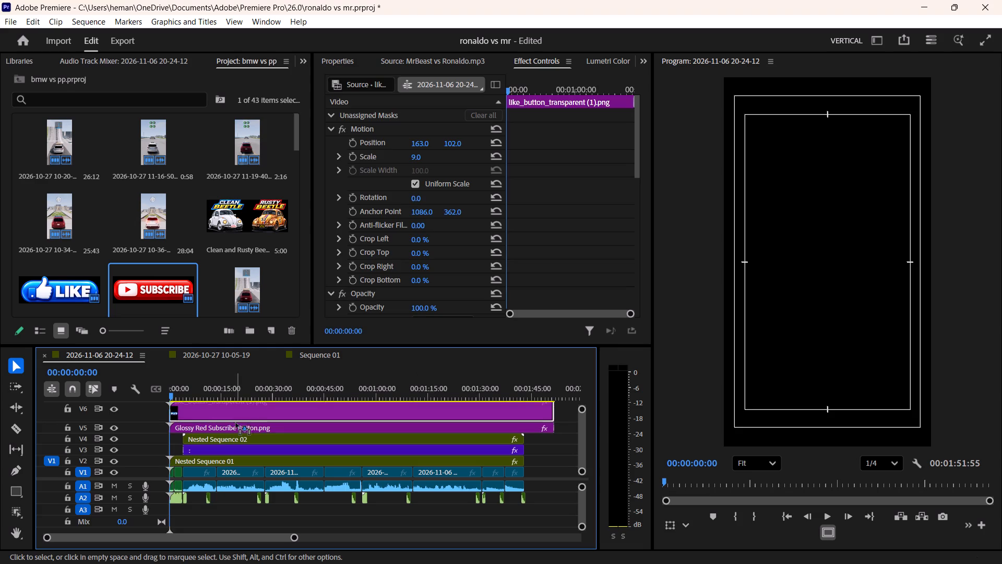
pyautogui.moveTo(236, 423); pyautogui.dragTo(241, 418)
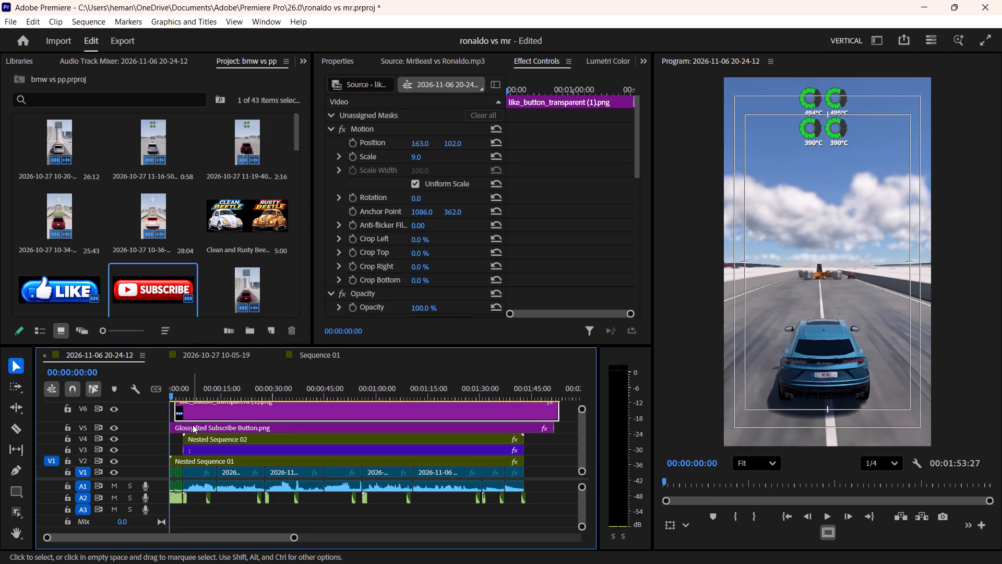
pyautogui.keyDown('shift'); pyautogui.moveTo(197, 427); pyautogui.dragTo(229, 425); pyautogui.keyUp('shift')
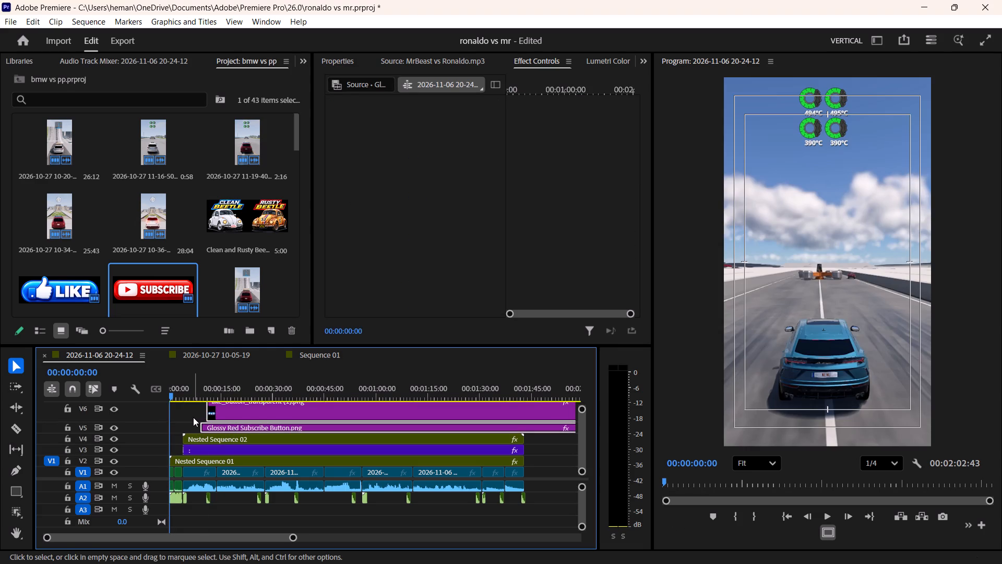
pyautogui.click(193, 416)
pyautogui.press('Down')
pyautogui.press('Down')
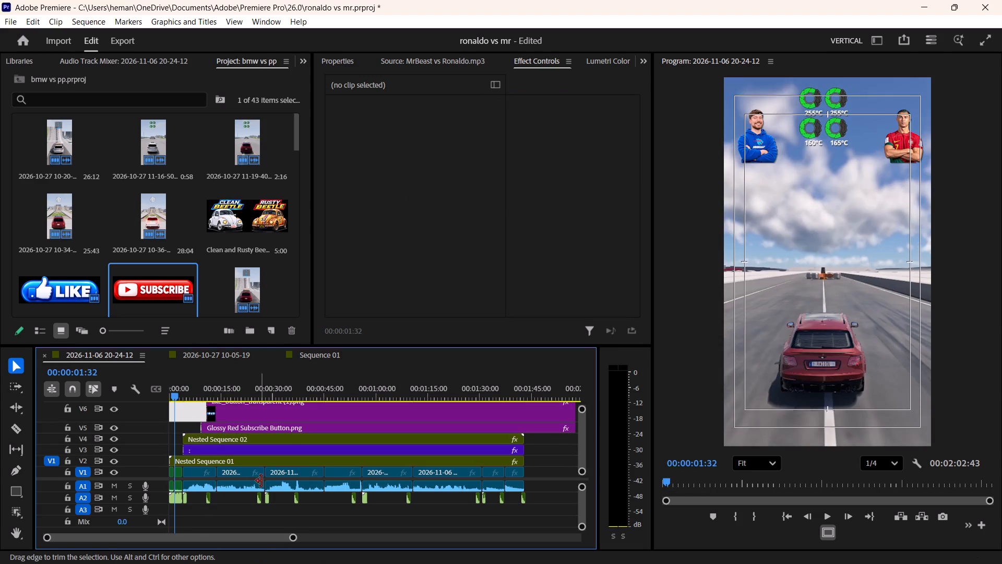
pyautogui.click(213, 507)
pyautogui.press('=')
pyautogui.press('=')
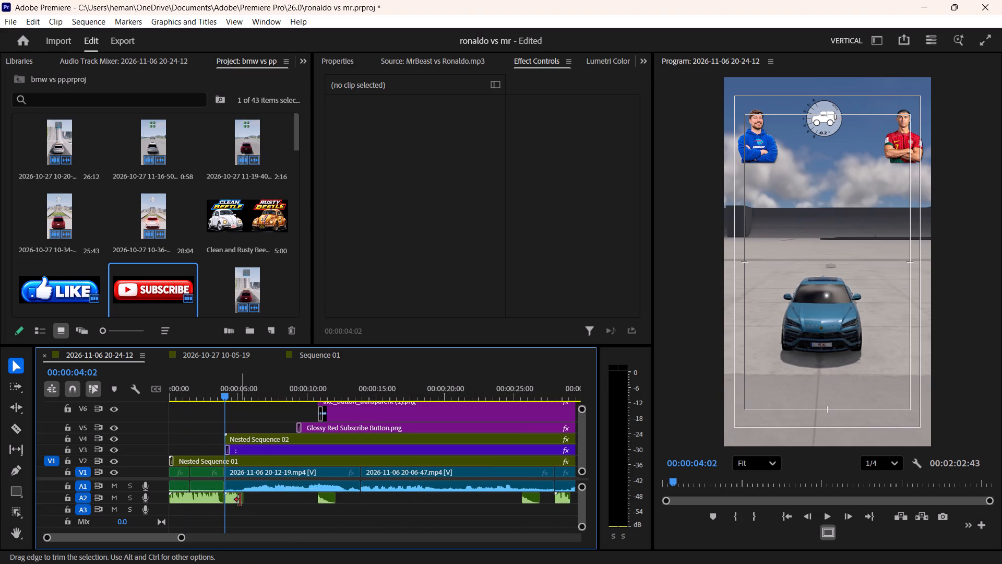
pyautogui.moveTo(328, 430); pyautogui.dragTo(279, 430)
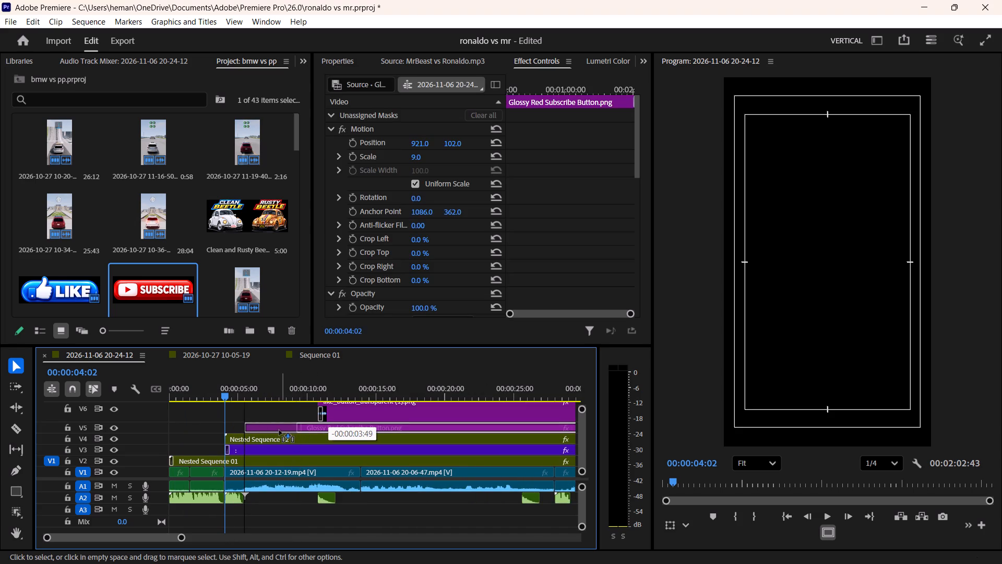
pyautogui.moveTo(279, 430); pyautogui.dragTo(258, 432)
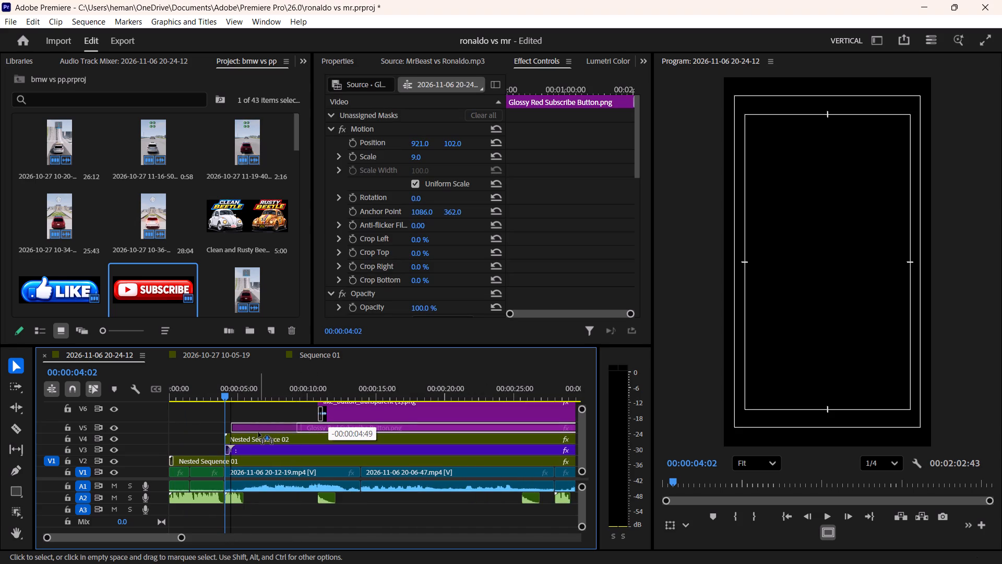
pyautogui.moveTo(258, 432); pyautogui.dragTo(255, 431)
pyautogui.moveTo(354, 412); pyautogui.dragTo(311, 415)
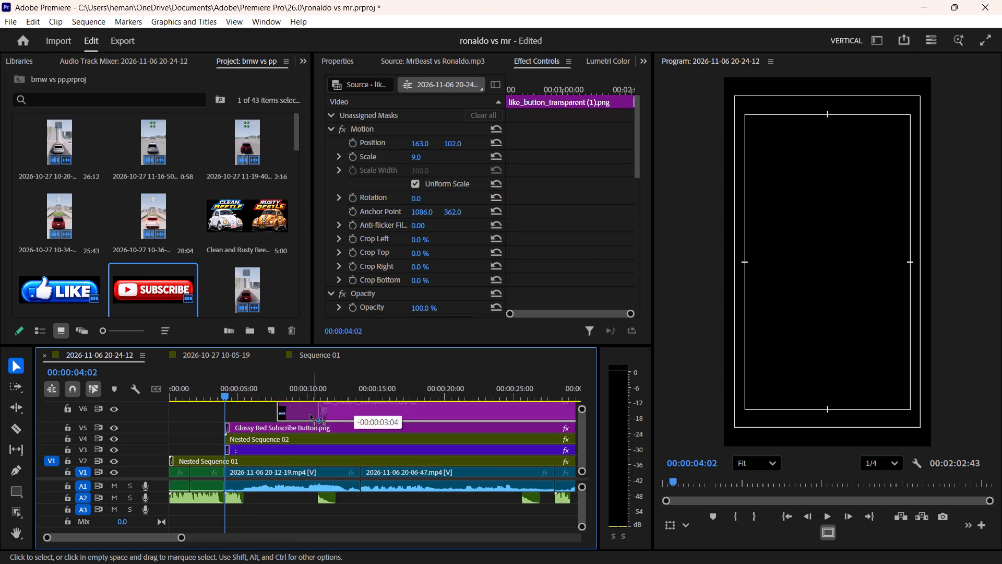
pyautogui.moveTo(311, 415); pyautogui.dragTo(263, 415)
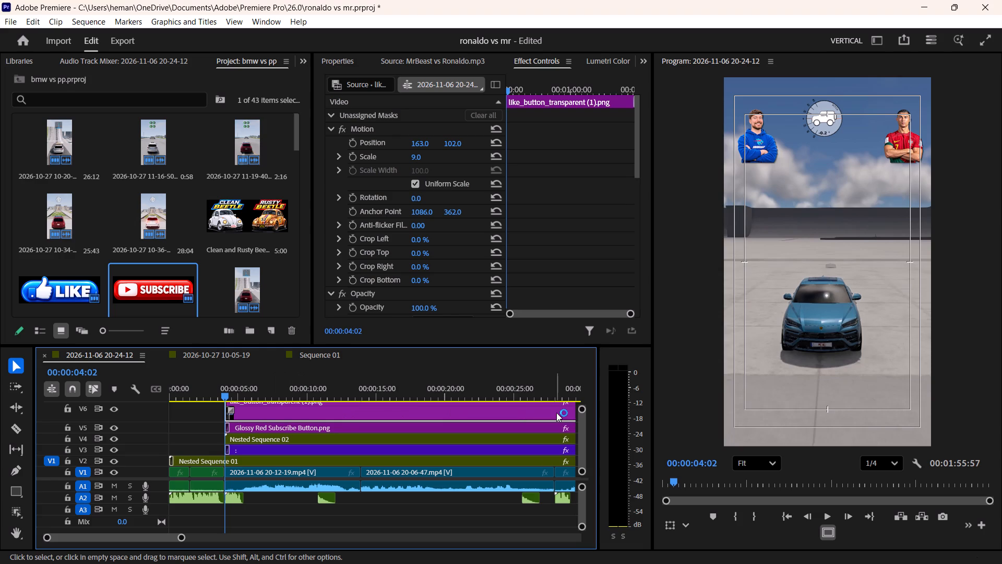
# Reduce the V6 track height and play from 00:00:04:02 to check the like and Subscribe buttons.
pyautogui.moveTo(578, 412); pyautogui.dragTo(580, 399)
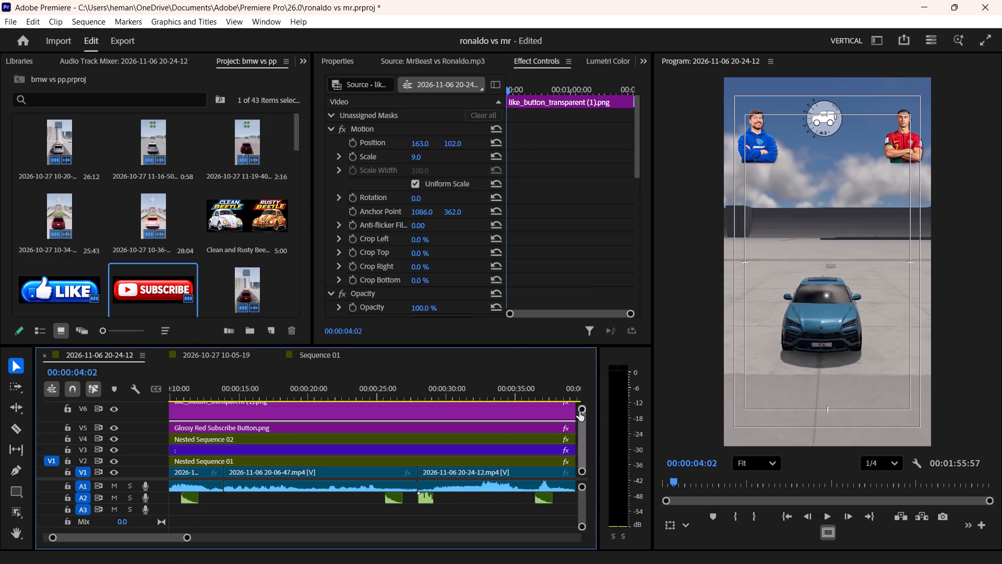
pyautogui.moveTo(582, 410); pyautogui.dragTo(591, 345)
pyautogui.press('space')
pyautogui.press('space')
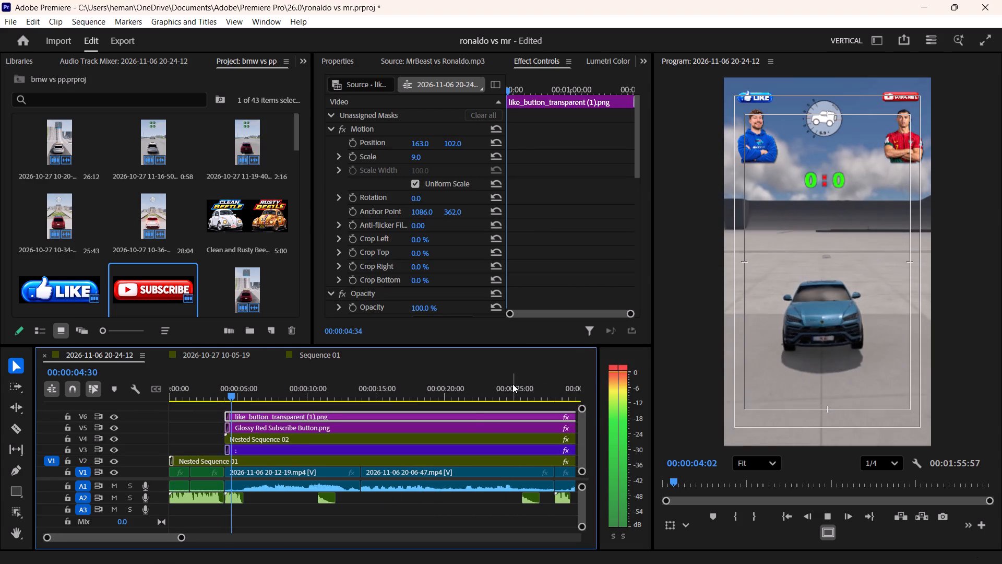
# Set the position of the red Subscribe button clip on V5 to 926, 130.
pyautogui.press('-')
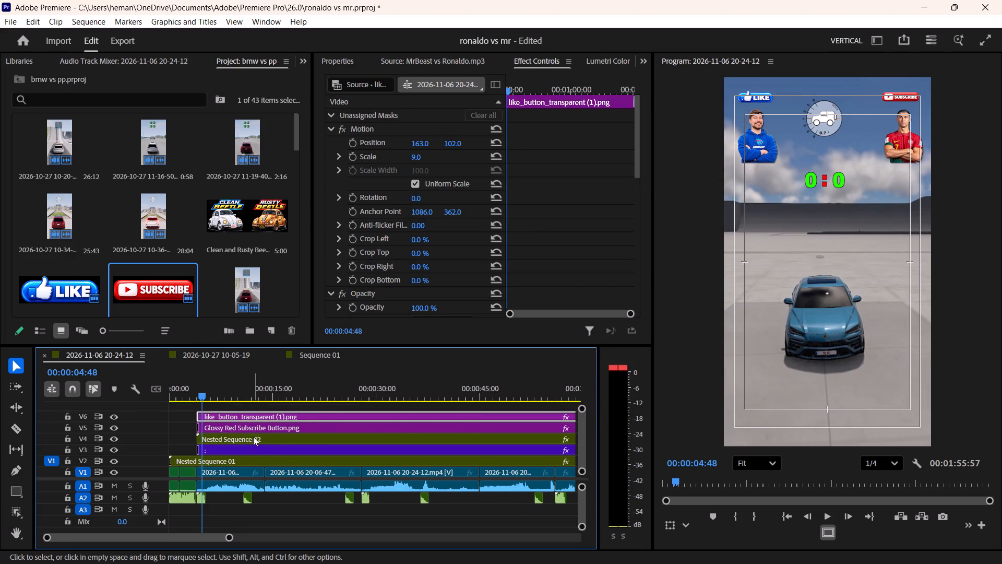
pyautogui.click(241, 428)
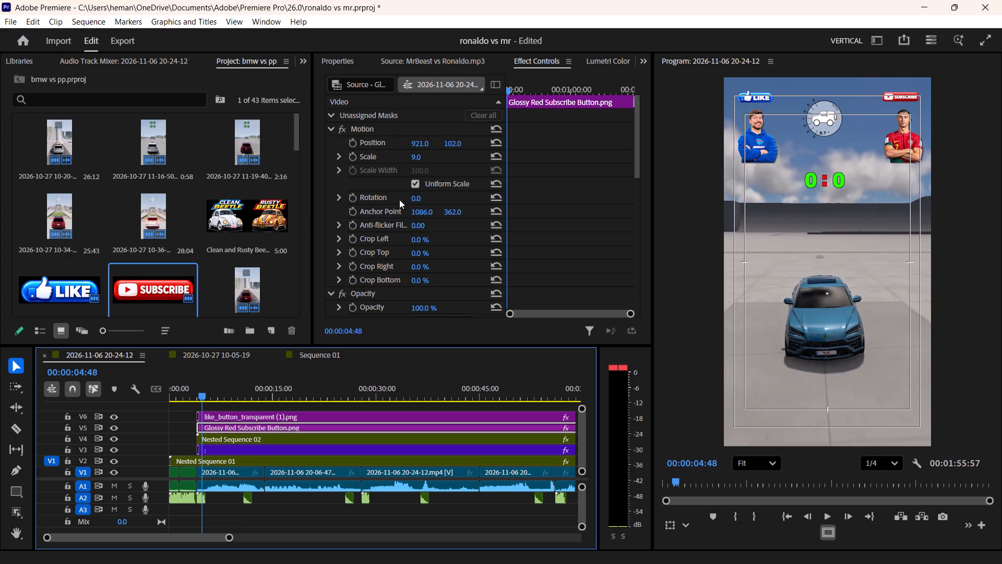
pyautogui.moveTo(449, 142); pyautogui.dragTo(455, 142)
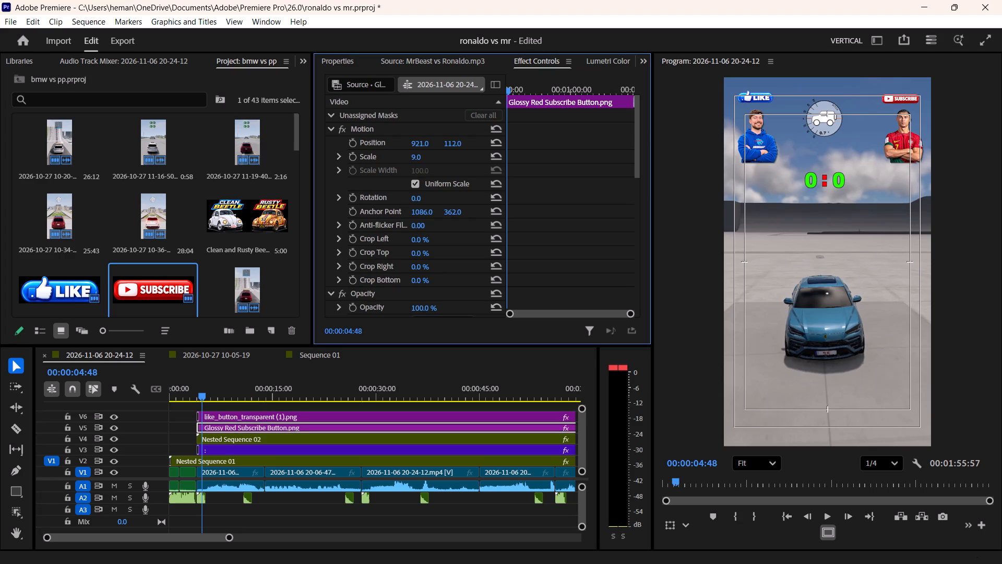
pyautogui.moveTo(455, 142); pyautogui.dragTo(469, 140)
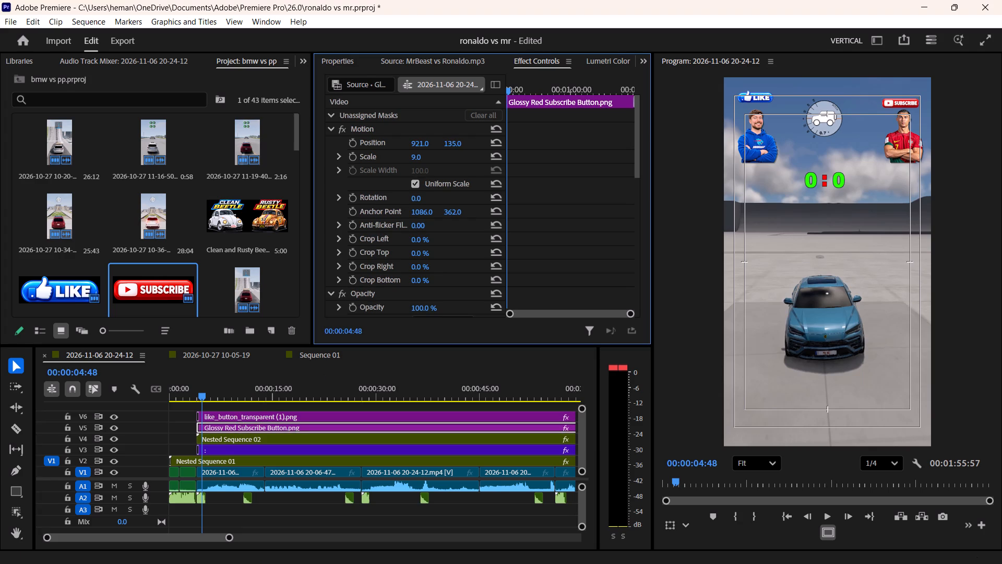
pyautogui.moveTo(469, 140); pyautogui.dragTo(466, 142)
pyautogui.click(423, 144)
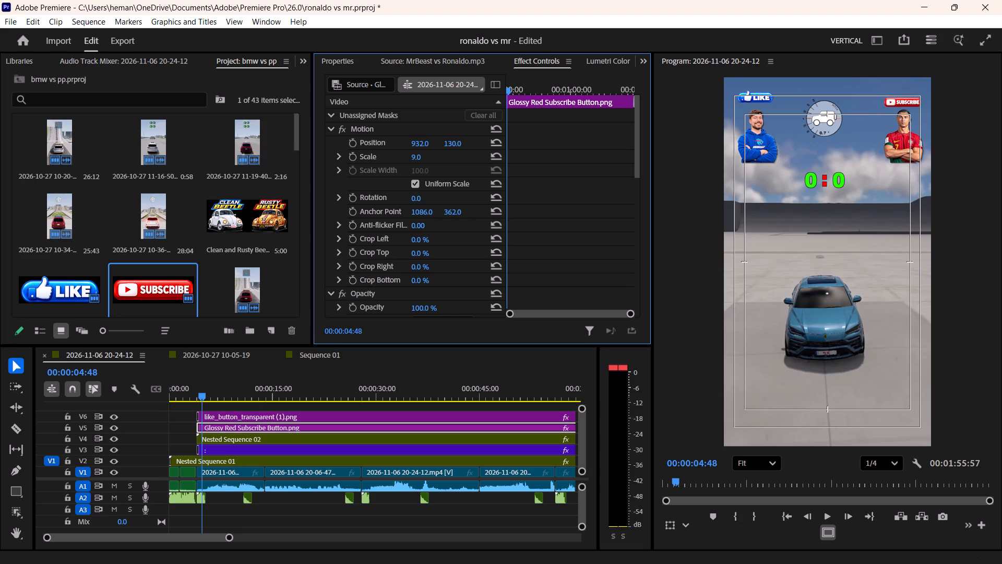
# Set the position of the like button clip on V6 to 166, 113.
pyautogui.click(279, 420)
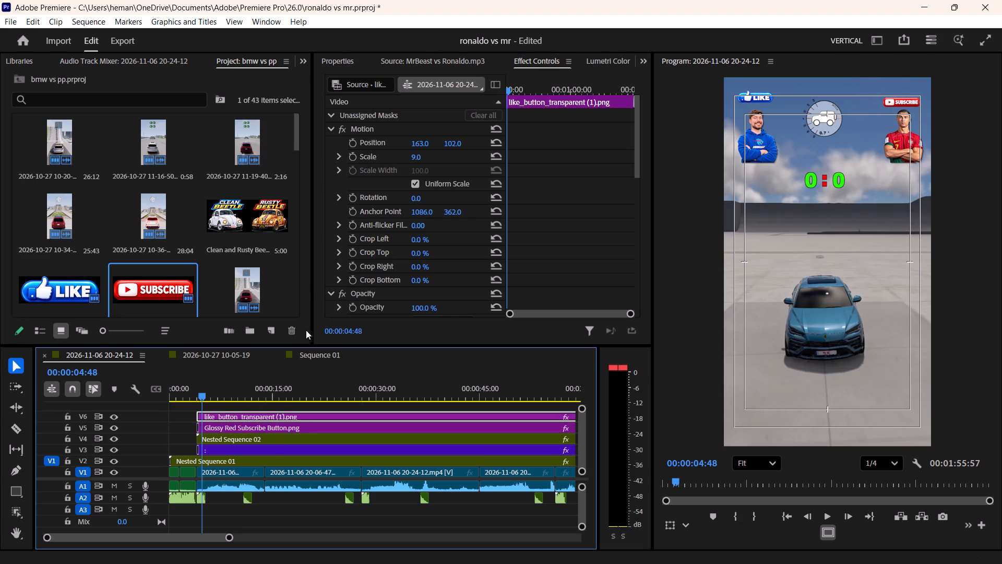
pyautogui.moveTo(446, 145); pyautogui.dragTo(446, 145)
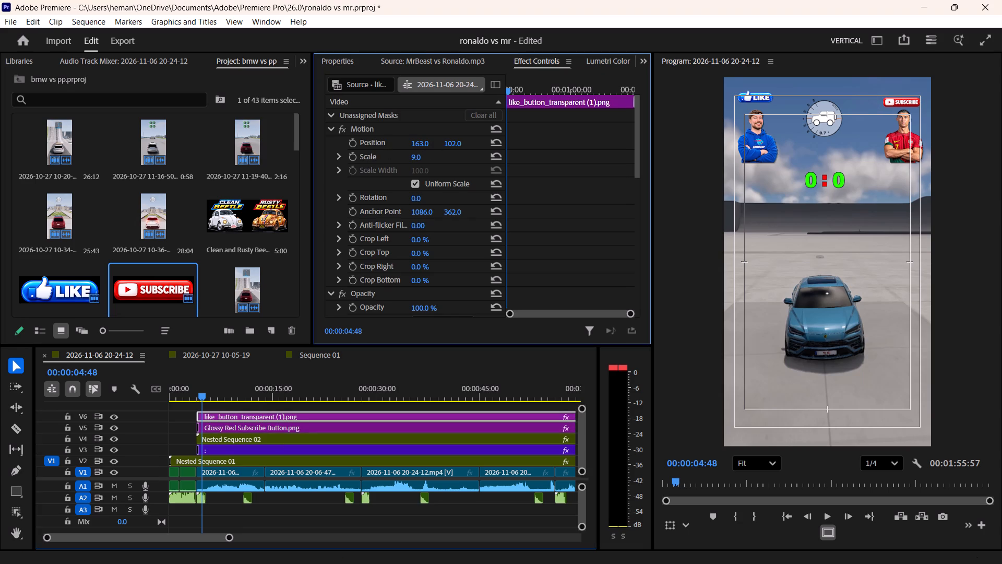
pyautogui.moveTo(446, 145); pyautogui.dragTo(450, 143)
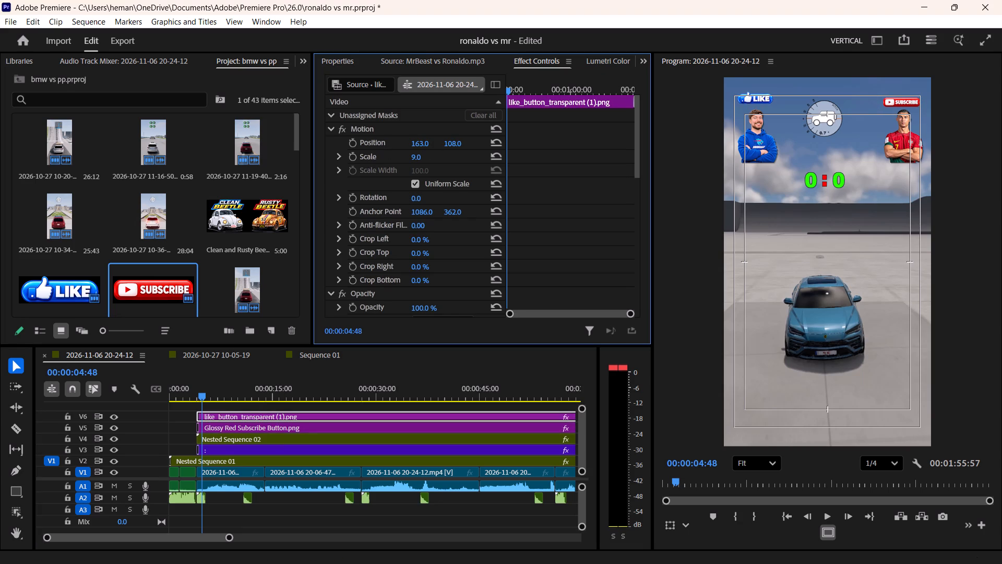
pyautogui.moveTo(450, 143); pyautogui.dragTo(453, 143)
pyautogui.click(417, 146)
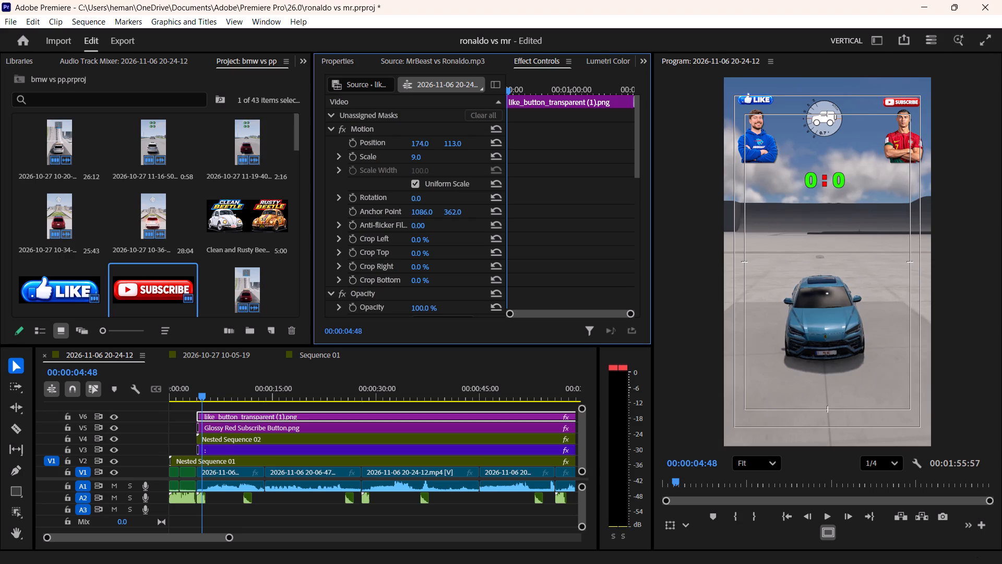
# Hide the safe margins to check the placement of both buttons, and show the margins again.
pyautogui.click(831, 536)
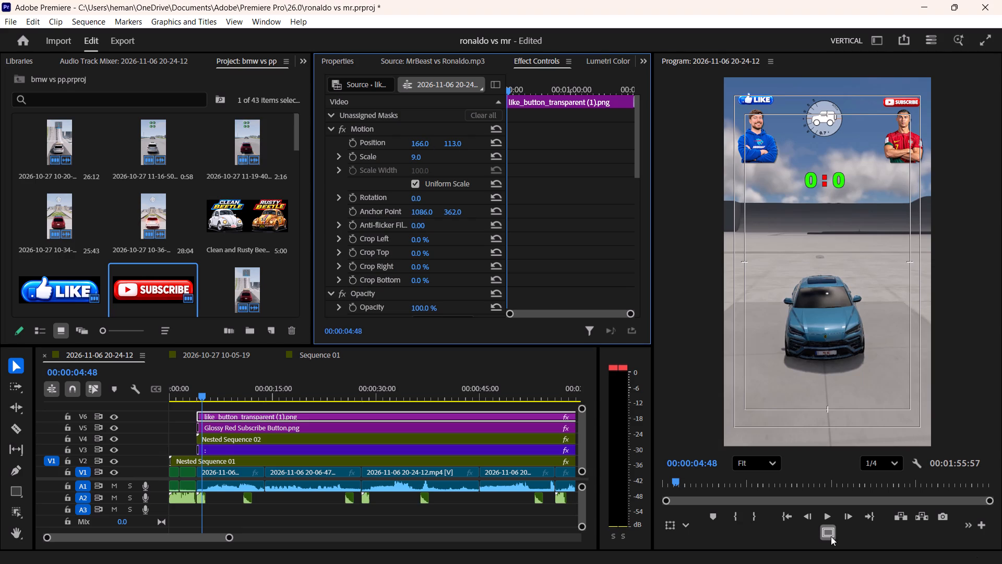
pyautogui.click(304, 425)
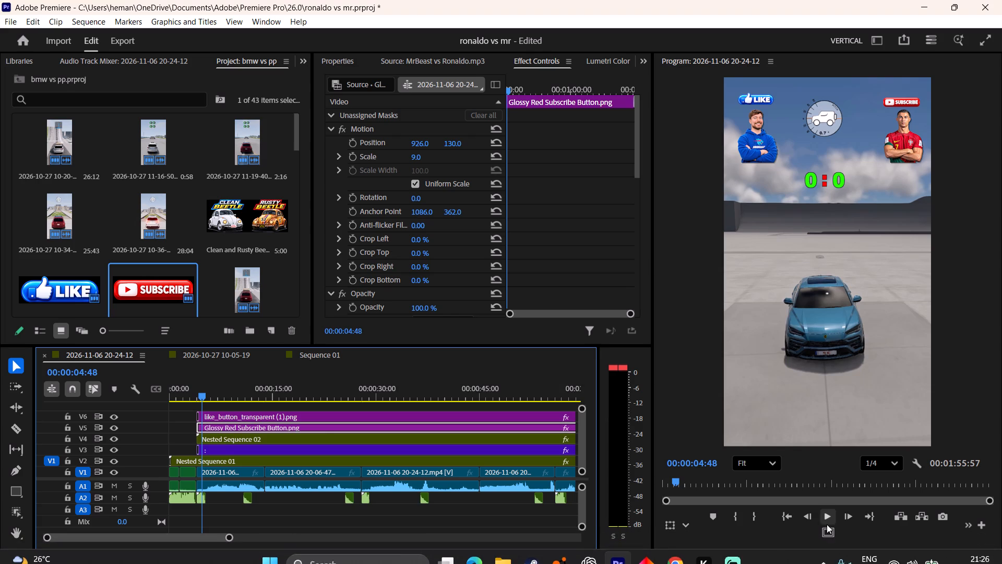
pyautogui.click(827, 530)
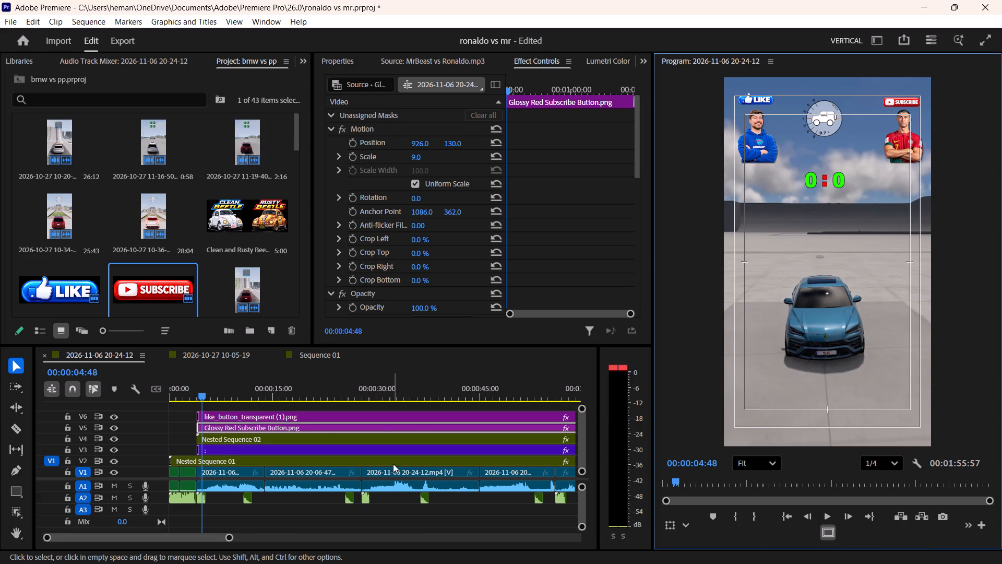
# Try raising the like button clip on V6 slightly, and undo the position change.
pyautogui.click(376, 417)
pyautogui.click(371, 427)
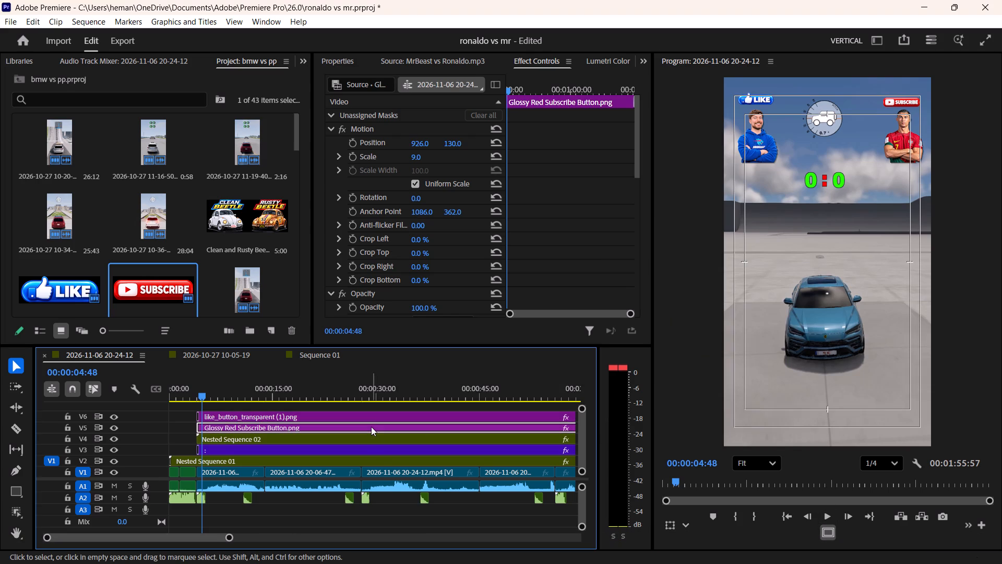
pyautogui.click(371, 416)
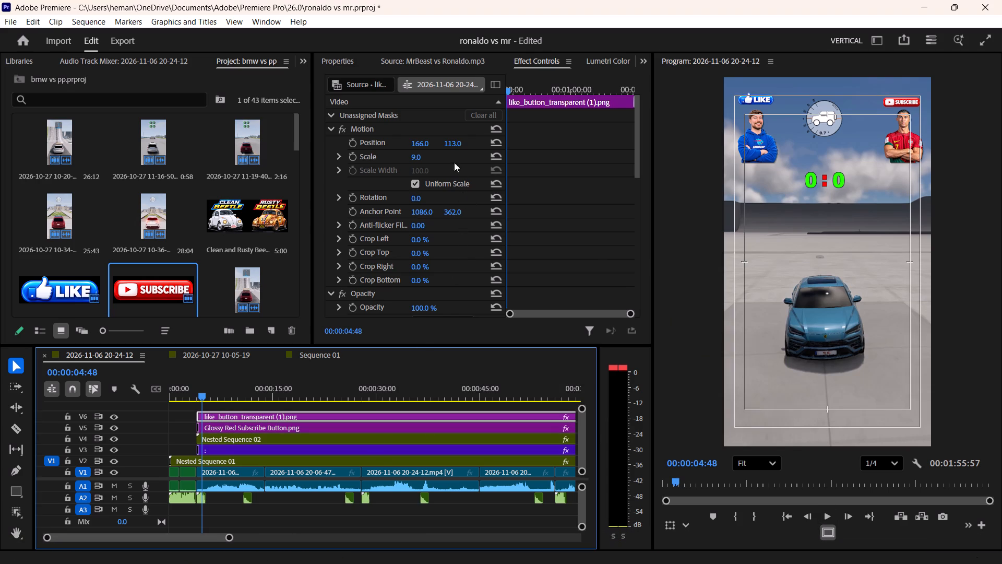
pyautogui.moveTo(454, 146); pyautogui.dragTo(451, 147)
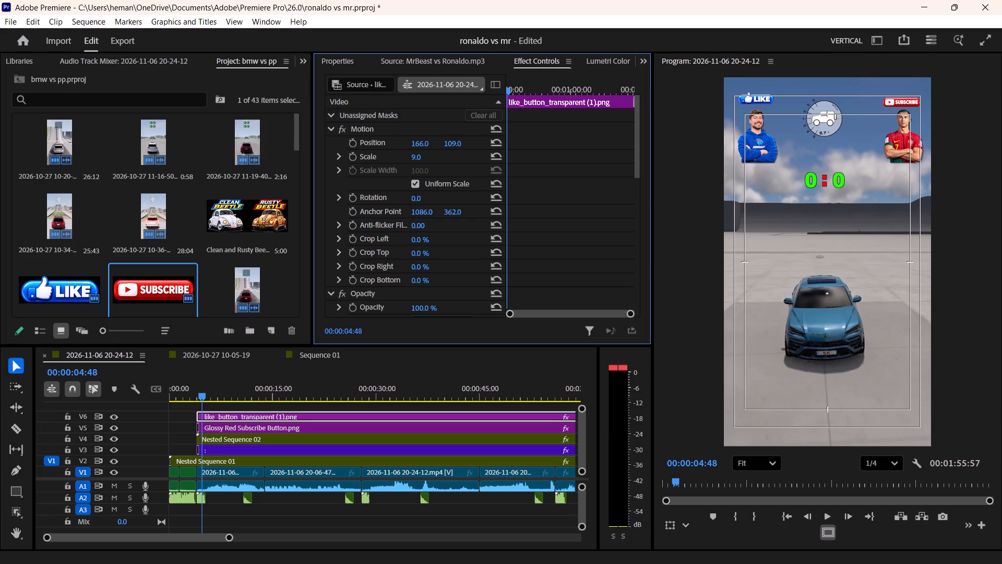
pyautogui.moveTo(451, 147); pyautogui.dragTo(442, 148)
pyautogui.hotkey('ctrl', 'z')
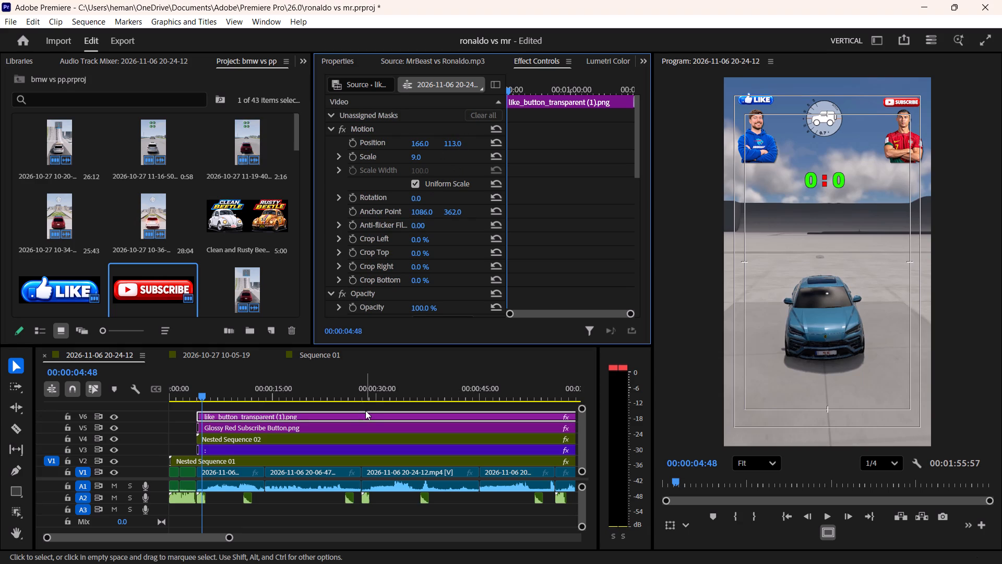
# Set the Subscribe clip's vertical position to 121 and check the placement with the safe margins briefly hidden.
pyautogui.click(356, 432)
pyautogui.moveTo(459, 143); pyautogui.dragTo(458, 143)
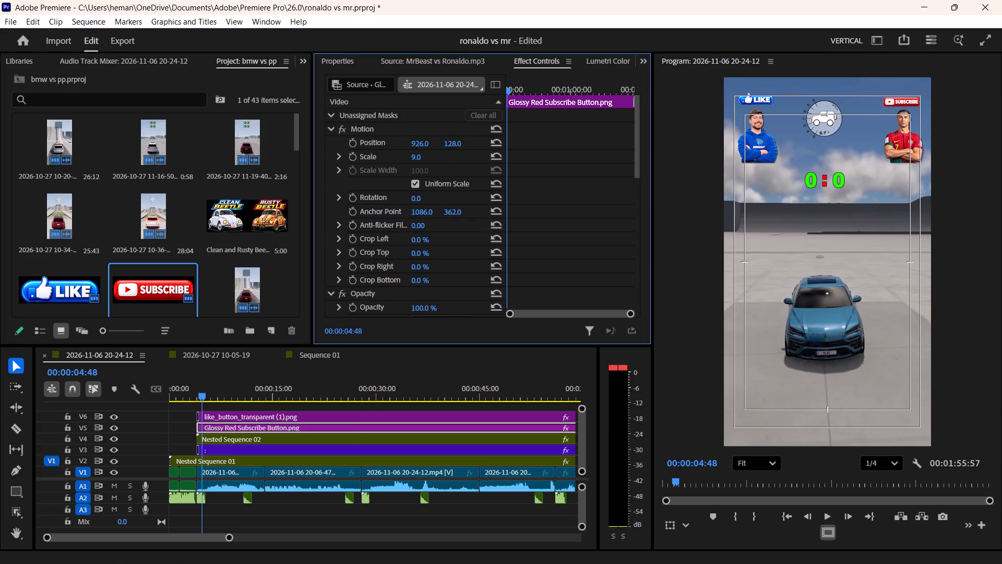
pyautogui.moveTo(458, 143); pyautogui.dragTo(454, 144)
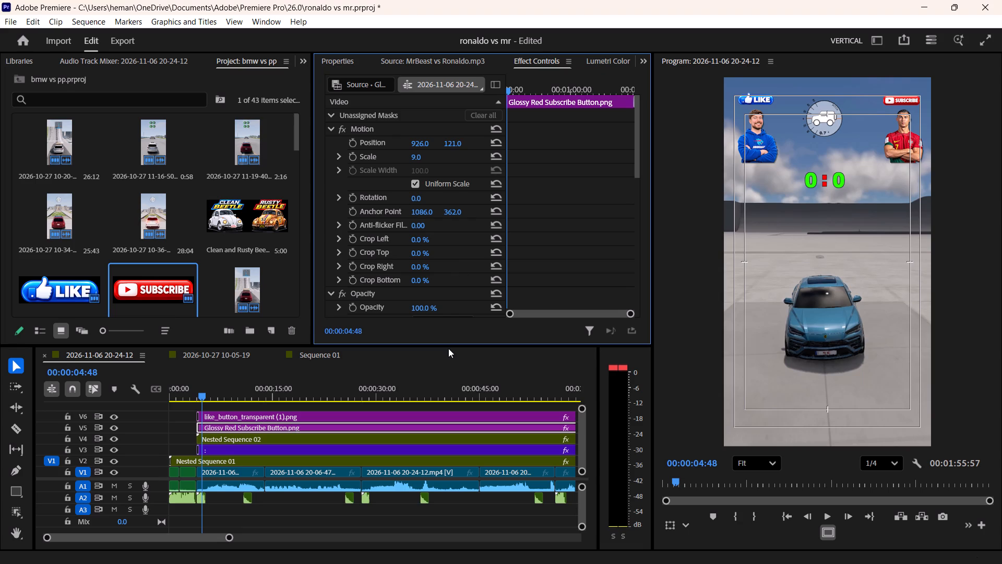
pyautogui.click(826, 532)
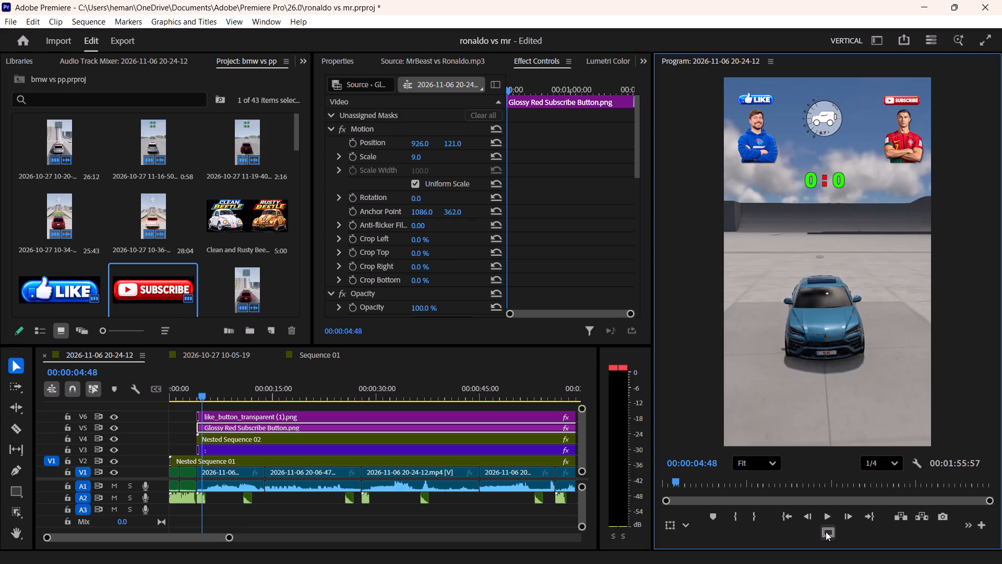
pyautogui.click(826, 532)
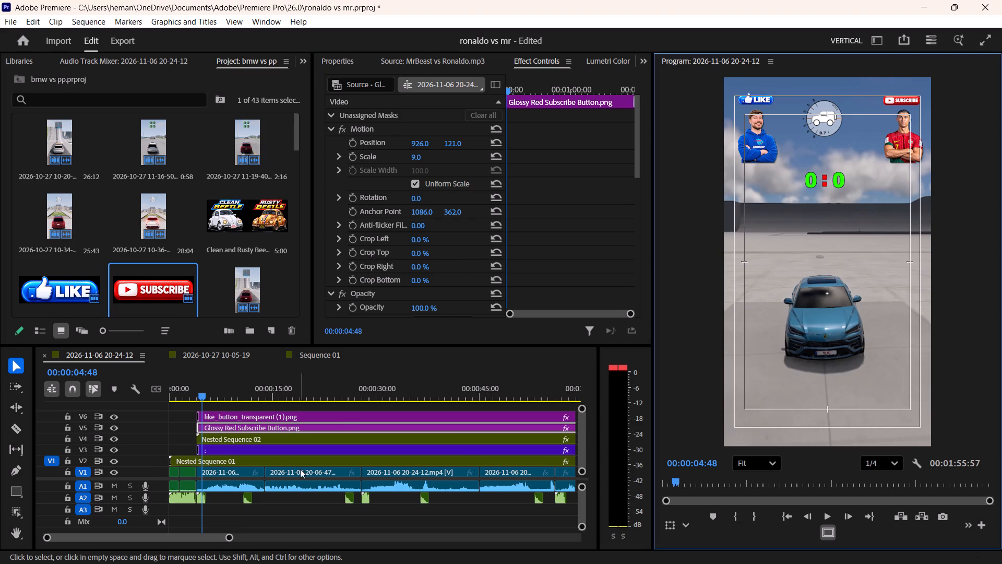
# Trim the ends of the like and Subscribe clips on V6 and V5 to the end of Nested Sequence 02.
pyautogui.click(311, 509)
pyautogui.press('Up')
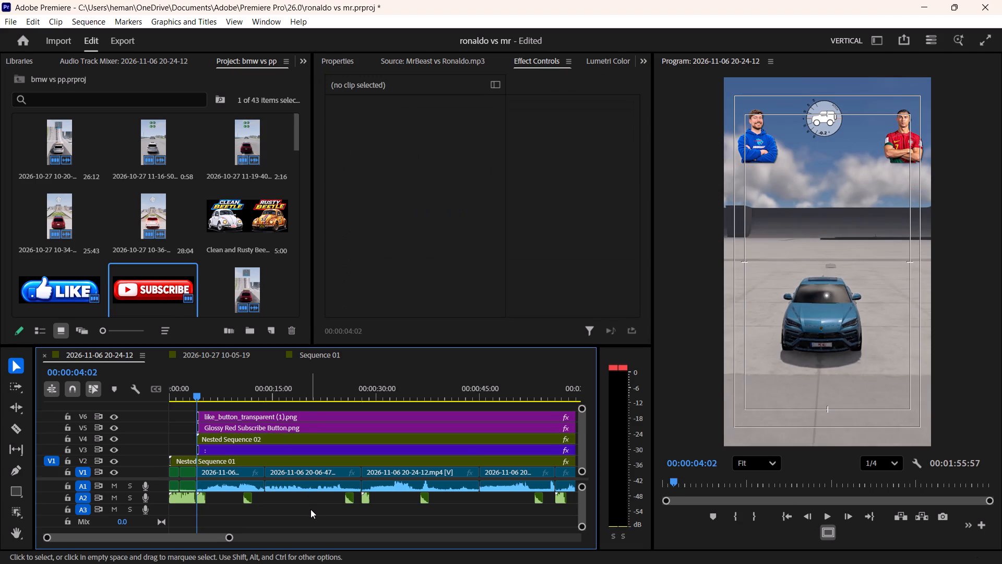
pyautogui.write('--')
pyautogui.moveTo(385, 398); pyautogui.dragTo(367, 426)
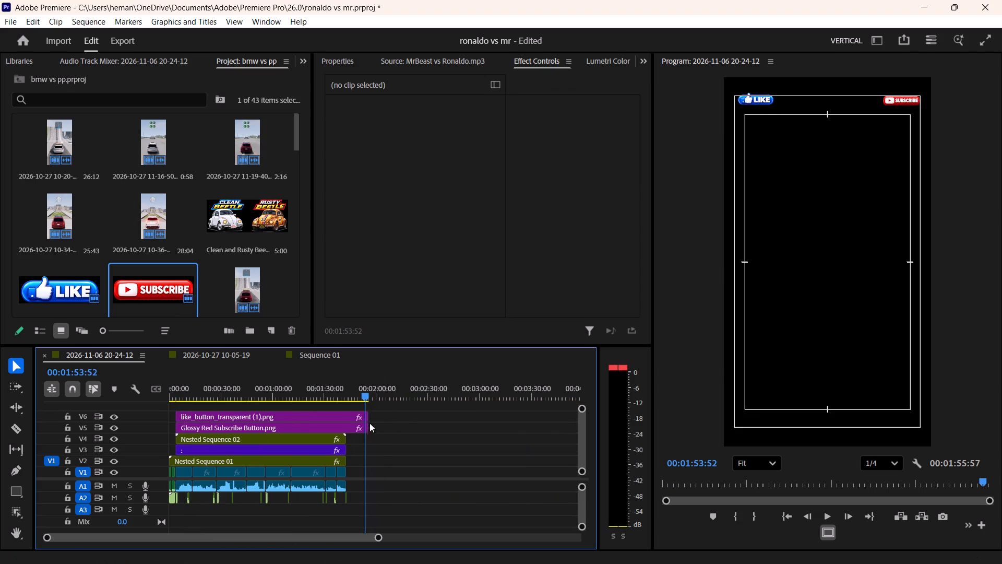
pyautogui.moveTo(408, 405); pyautogui.dragTo(367, 432)
pyautogui.moveTo(372, 424); pyautogui.dragTo(353, 425)
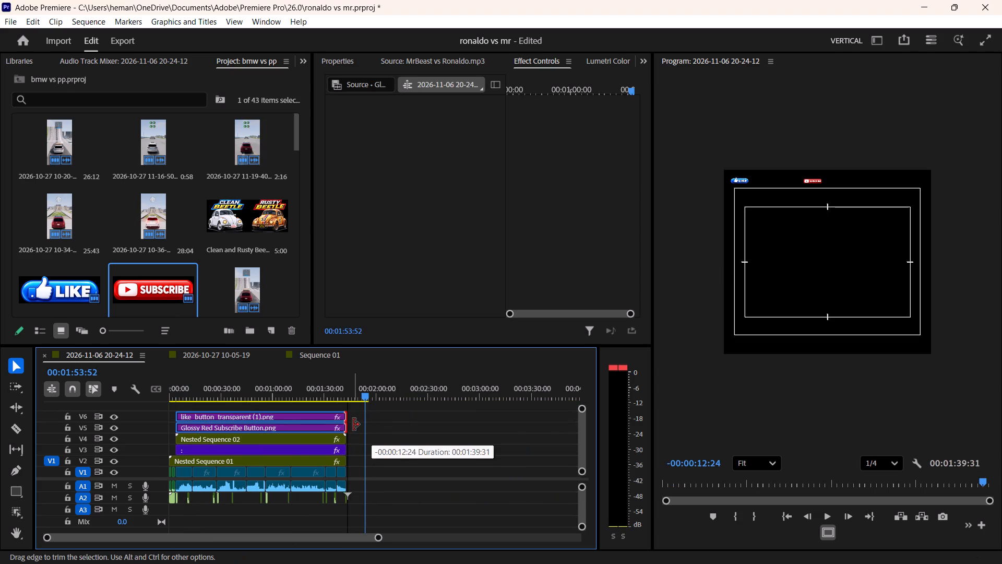
pyautogui.moveTo(353, 425); pyautogui.dragTo(353, 425)
pyautogui.moveTo(334, 393); pyautogui.dragTo(63, 431)
pyautogui.click(436, 442)
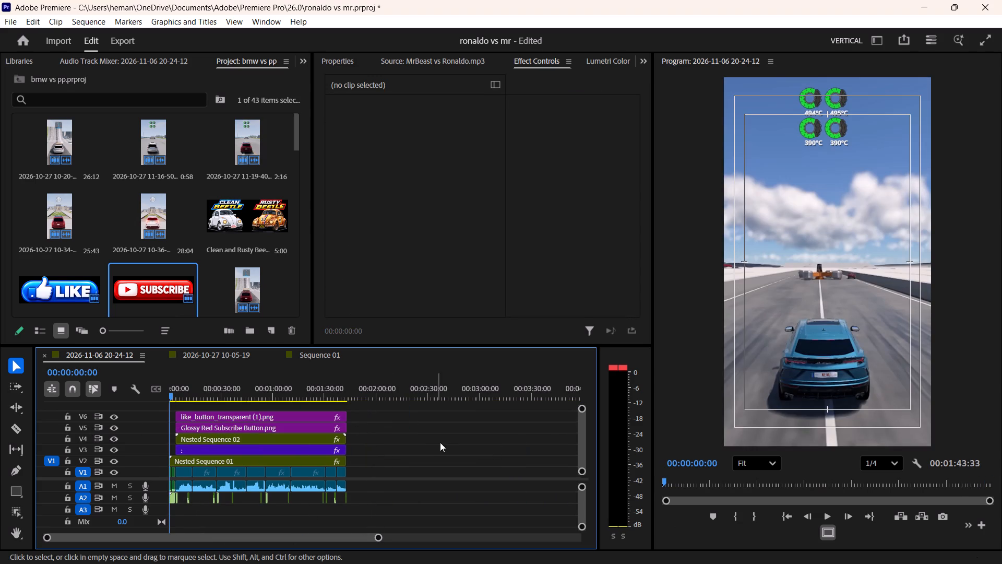
pyautogui.moveTo(585, 405); pyautogui.dragTo(589, 325)
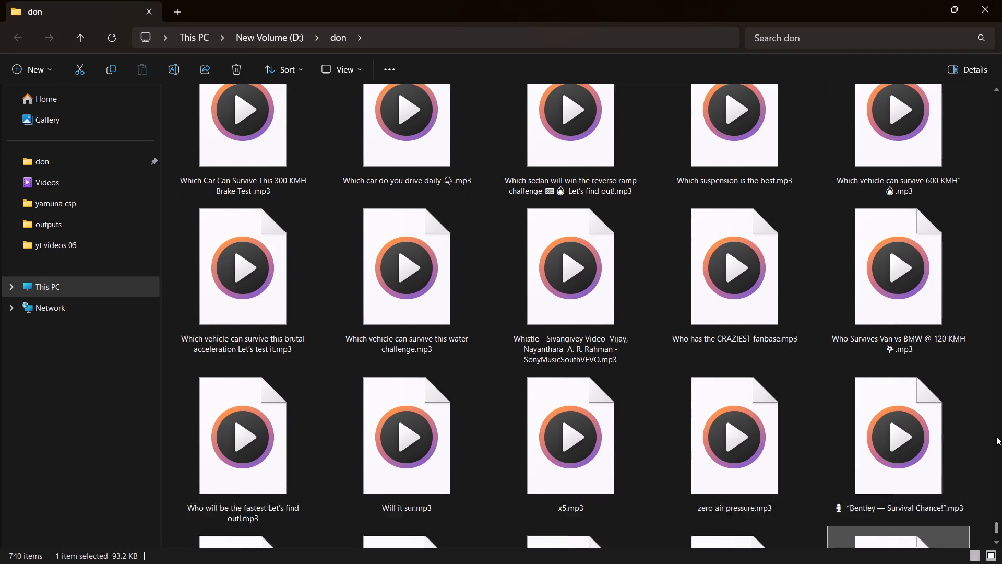
pyautogui.hotkey('ctrl', 'v')
pyautogui.scroll(-7, 945, 439)
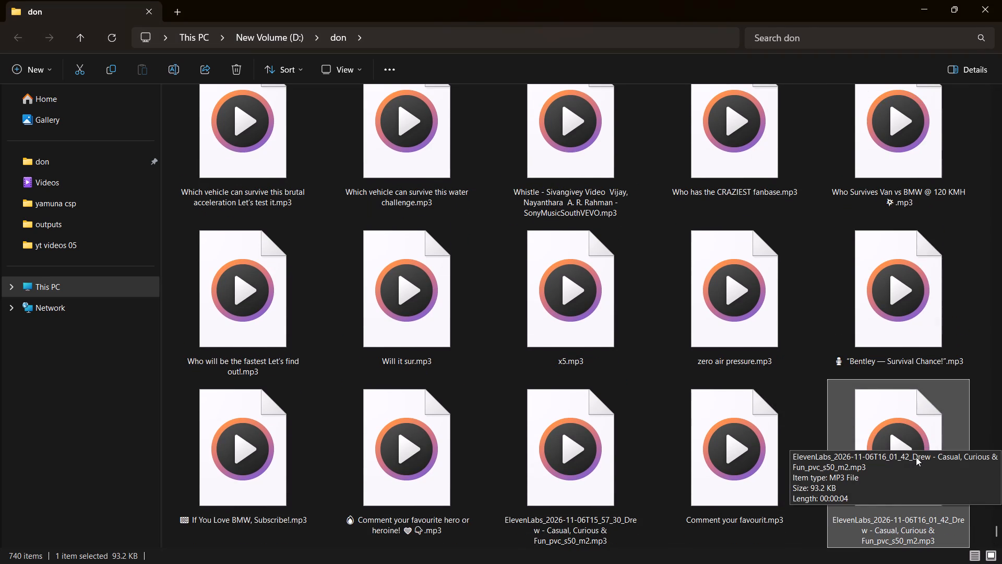
pyautogui.click(897, 453)
pyautogui.press('F2')
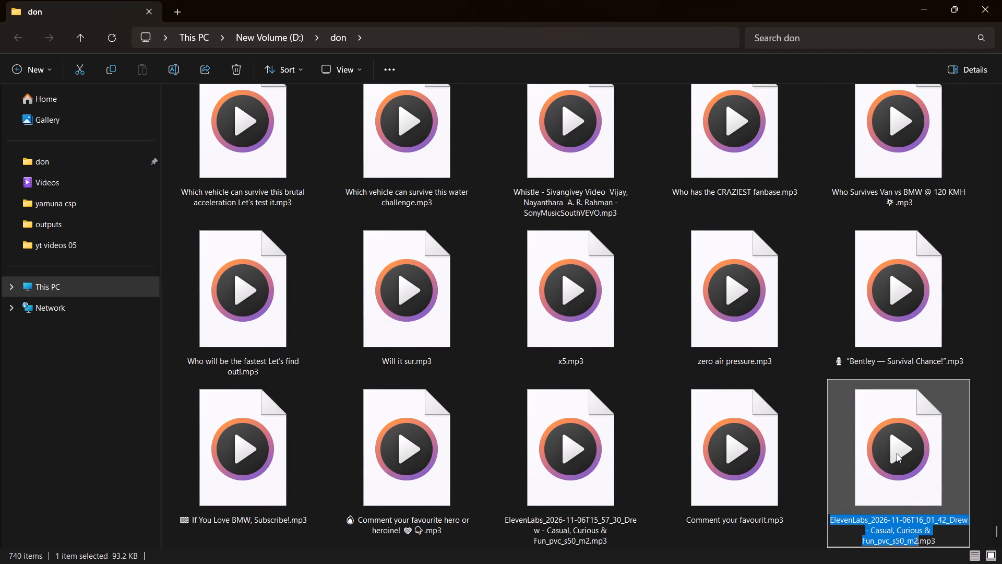
pyautogui.hotkey('ctrl', 'v')
pyautogui.press('Return')
# Place Ronaldo fans.mp3 from the don folder on track A2 of the Premiere timeline at 00:00:45:05.
pyautogui.moveTo(889, 468); pyautogui.dragTo(558, 563)
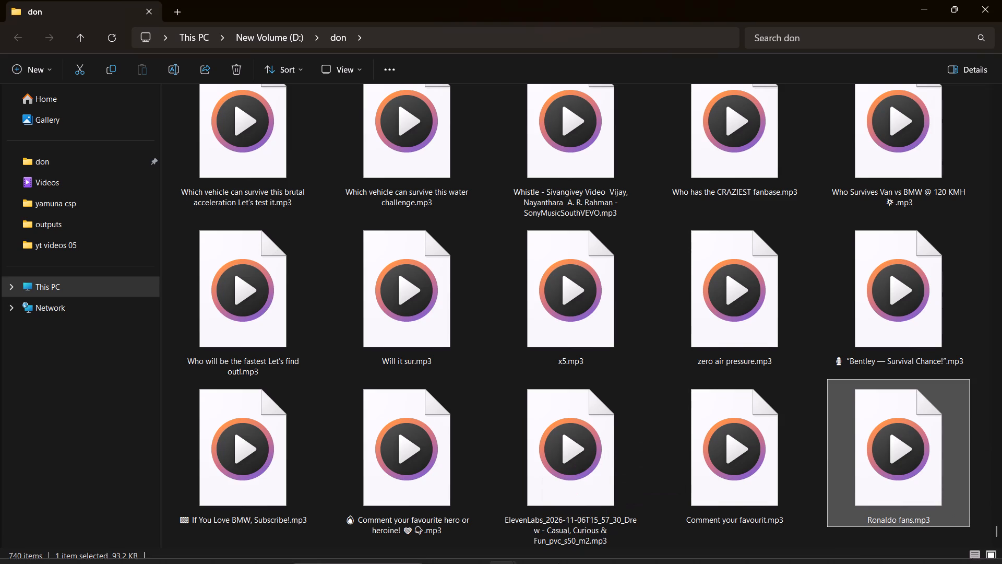
pyautogui.moveTo(558, 563); pyautogui.dragTo(347, 530)
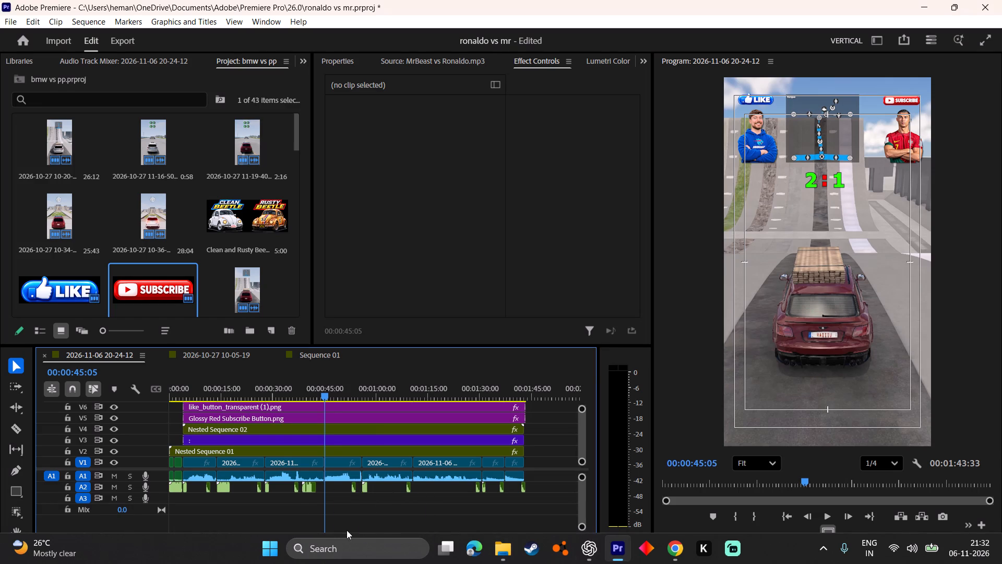
pyautogui.moveTo(347, 530); pyautogui.dragTo(335, 517)
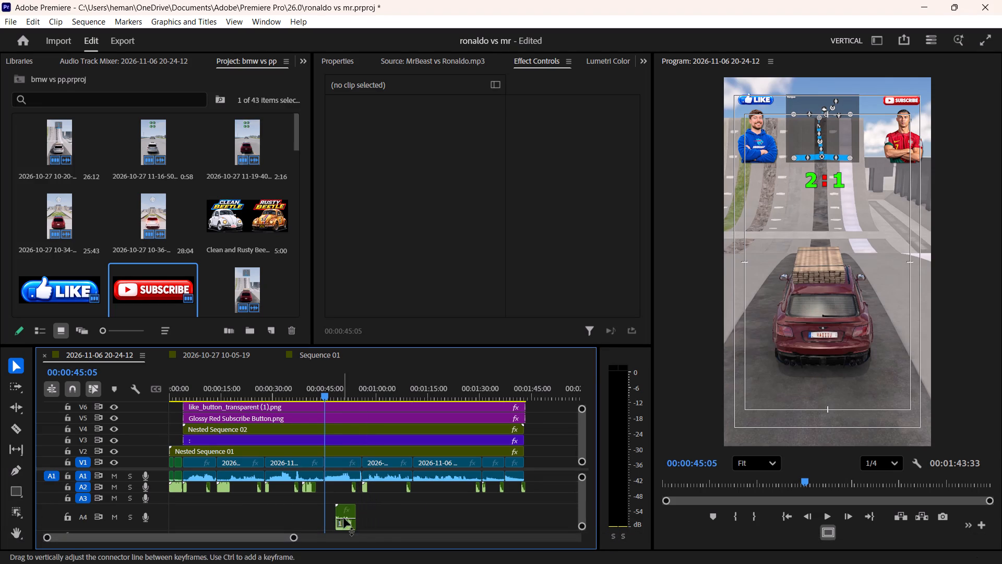
pyautogui.moveTo(343, 509); pyautogui.dragTo(330, 488)
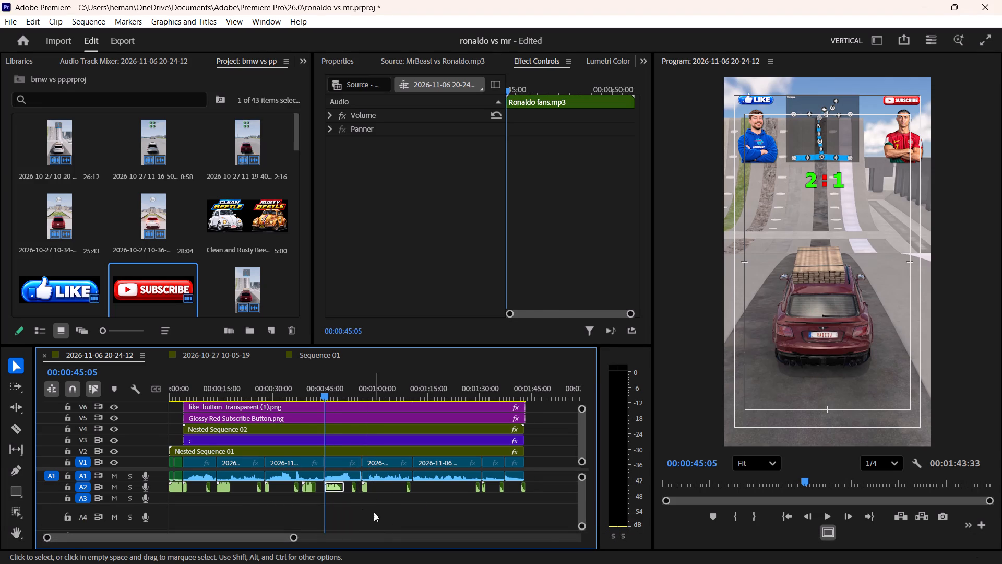
# Trim the silent tail of the Ronaldo fans voice clip to about 00:00:50:03 and raise its volume slightly.
pyautogui.press('`')
pyautogui.moveTo(988, 333); pyautogui.dragTo(988, 339)
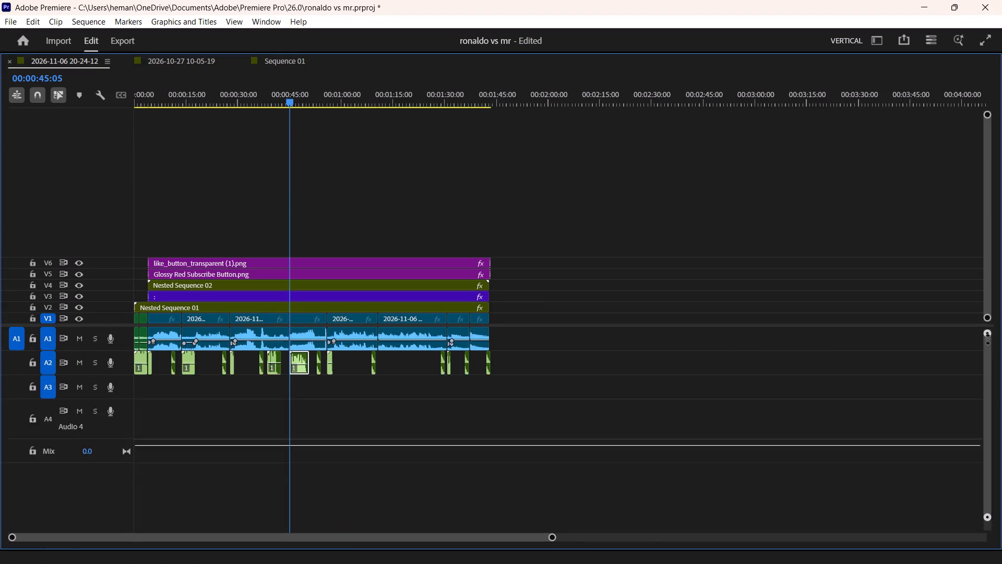
pyautogui.moveTo(988, 339); pyautogui.dragTo(988, 352)
pyautogui.press('=')
pyautogui.press('=')
pyautogui.write('==')
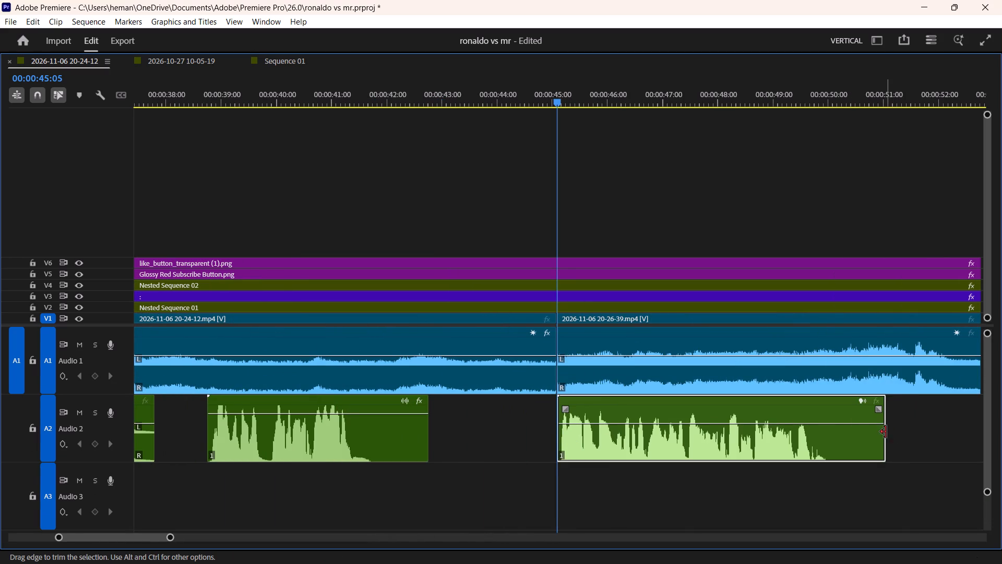
pyautogui.moveTo(886, 432); pyautogui.dragTo(831, 436)
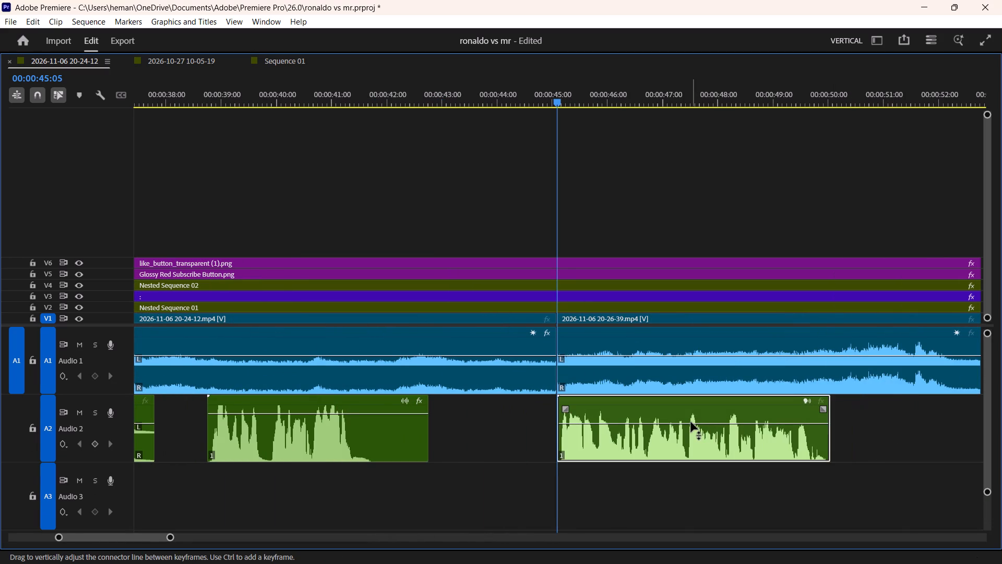
pyautogui.moveTo(691, 422); pyautogui.dragTo(691, 415)
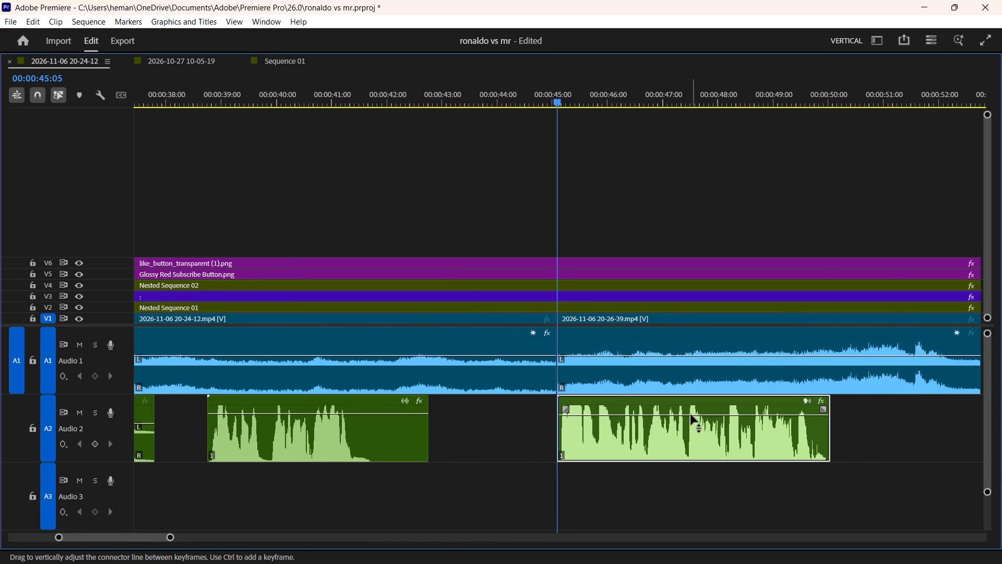
# Add volume keyframes to the A1 car clip near the voice line's start and end, and lower the level between them.
pyautogui.press('Down')
pyautogui.keyDown('ctrl'); pyautogui.click(833, 353); pyautogui.keyUp('ctrl')
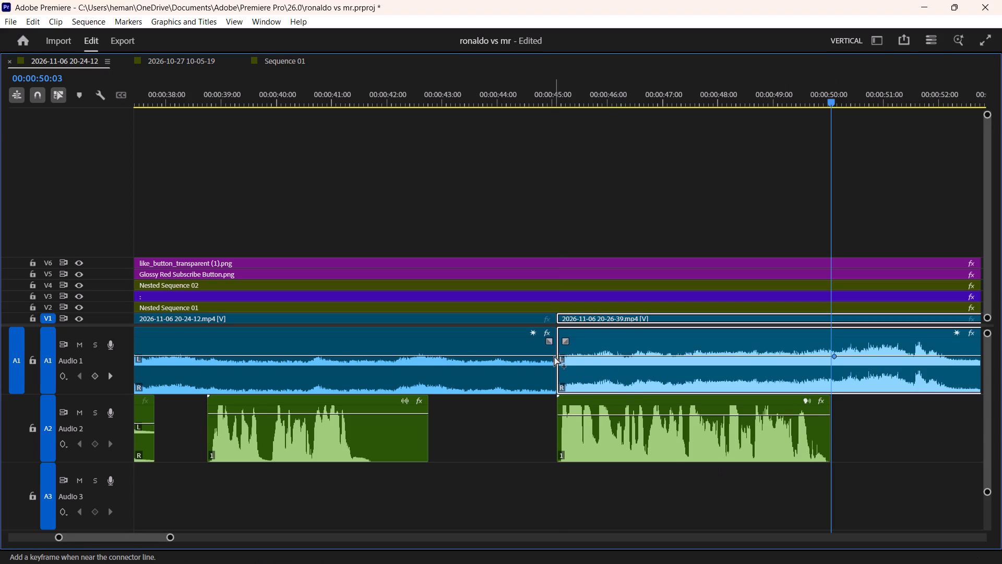
pyautogui.keyDown('ctrl'); pyautogui.click(576, 358); pyautogui.keyUp('ctrl')
pyautogui.keyDown('ctrl'); pyautogui.click(816, 360); pyautogui.keyUp('ctrl')
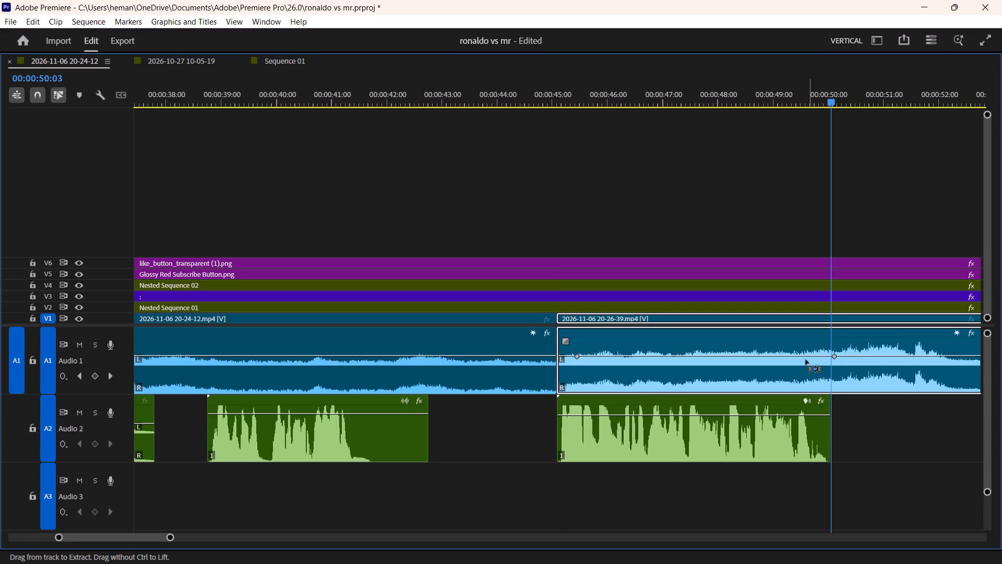
pyautogui.keyDown('ctrl'); pyautogui.click(820, 357); pyautogui.keyUp('ctrl')
pyautogui.moveTo(711, 356); pyautogui.dragTo(711, 356)
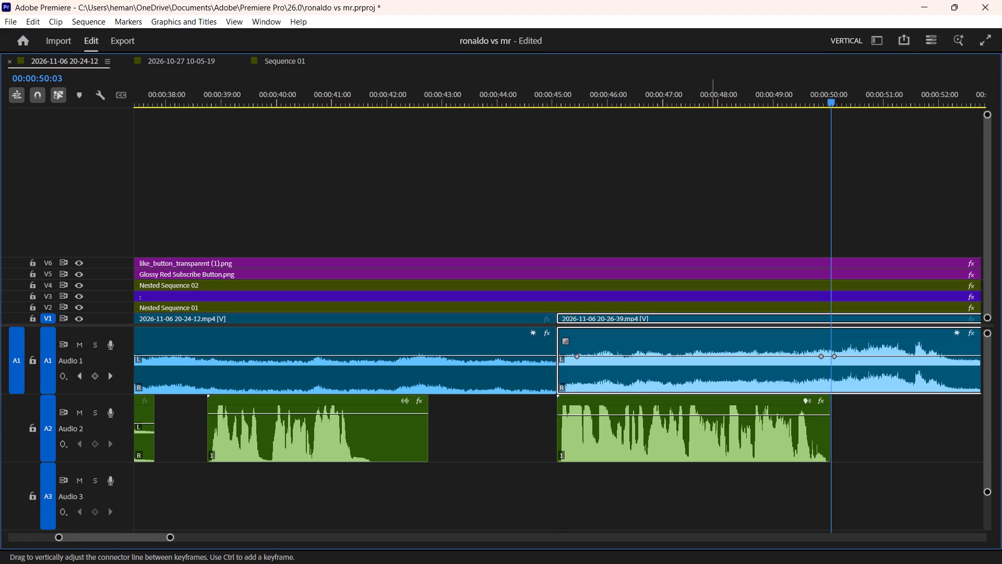
pyautogui.moveTo(711, 356); pyautogui.dragTo(711, 371)
pyautogui.press('Up')
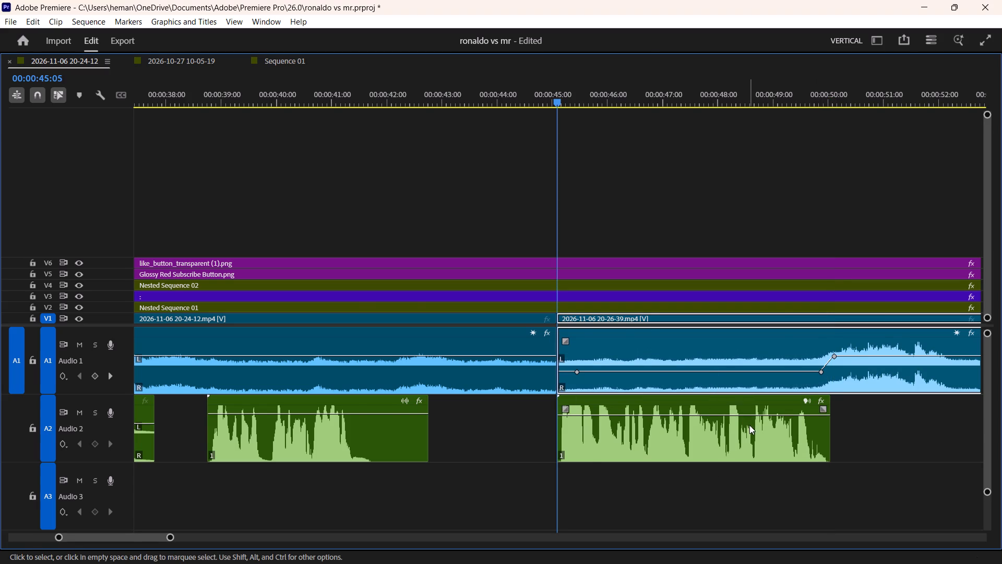
# Restore the panel layout and collapse the timeline's audio tracks.
pyautogui.press('`')
pyautogui.moveTo(581, 515); pyautogui.dragTo(583, 540)
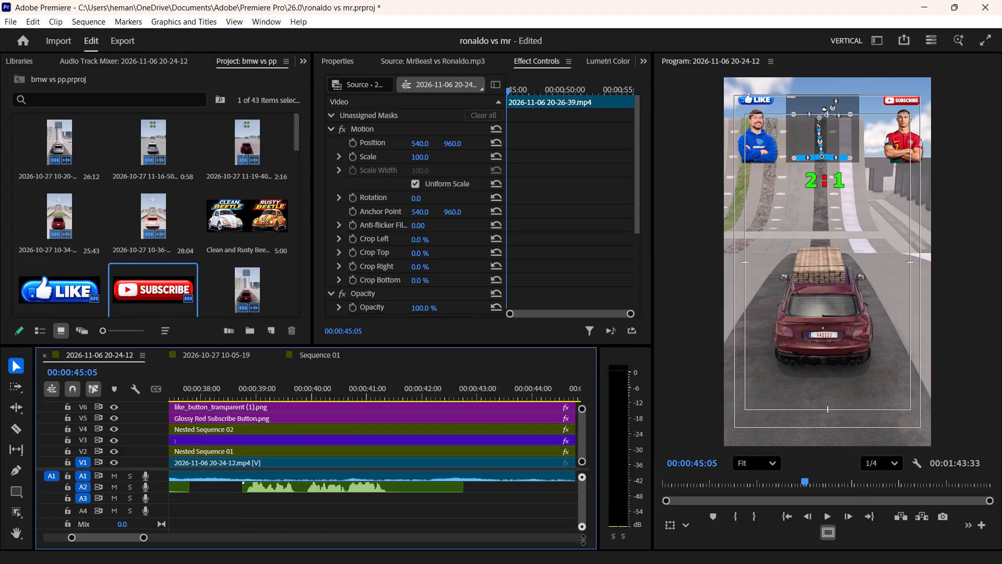
pyautogui.moveTo(583, 540); pyautogui.dragTo(582, 544)
pyautogui.click(542, 527)
pyautogui.press('-')
pyautogui.press('-')
pyautogui.press('-')
pyautogui.press('-')
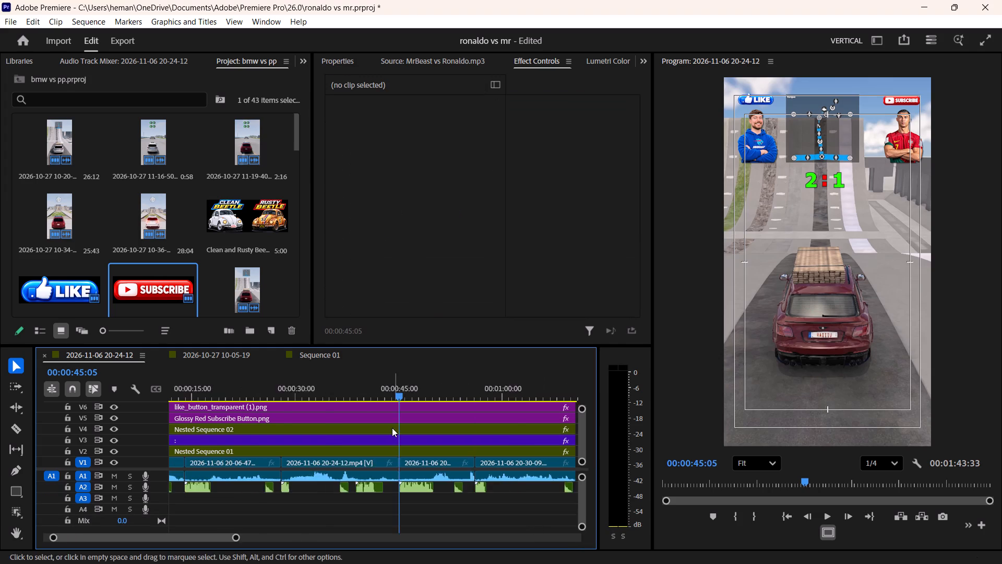
pyautogui.moveTo(306, 388); pyautogui.dragTo(100, 401)
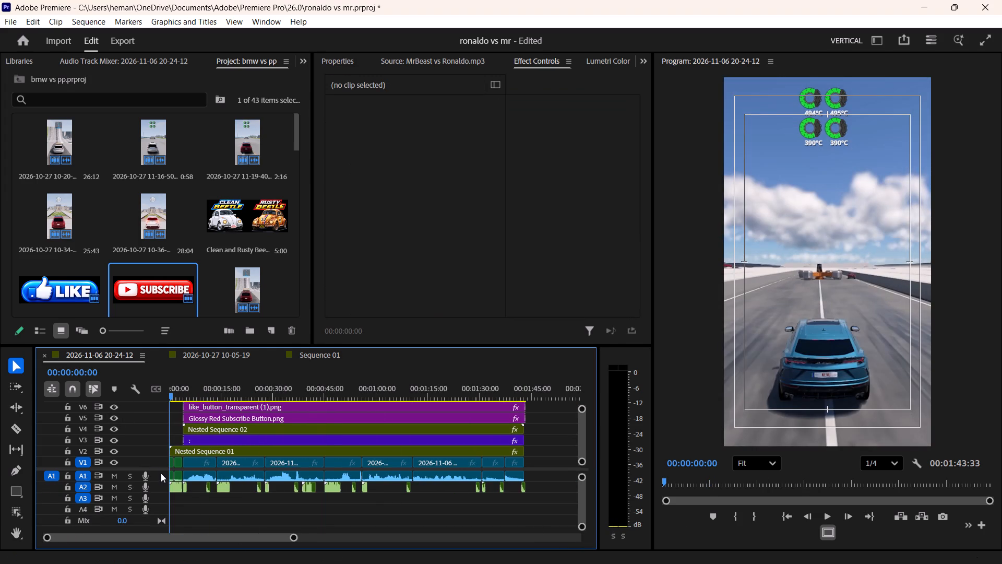
pyautogui.moveTo(161, 469); pyautogui.dragTo(161, 498)
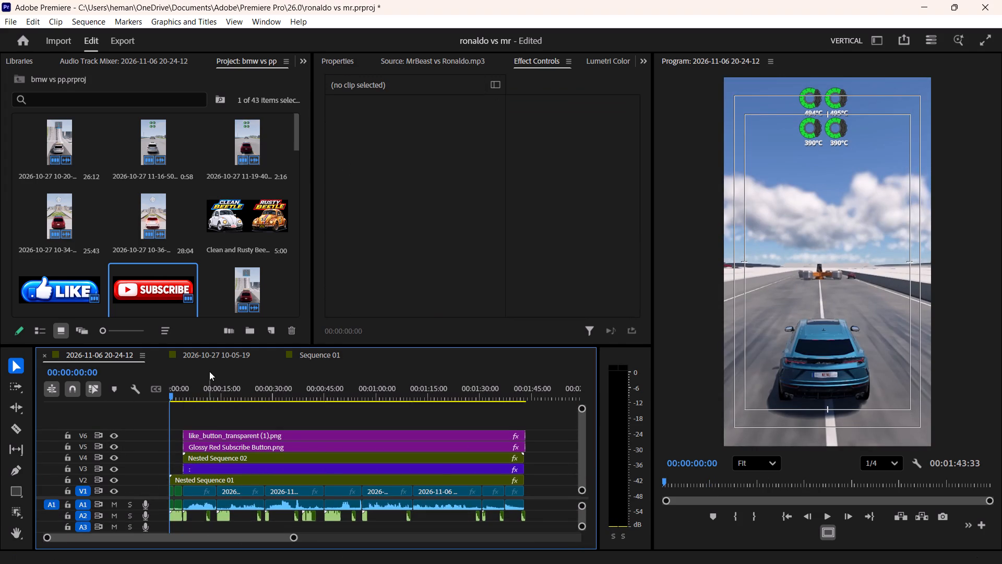
pyautogui.click(217, 350)
pyautogui.click(220, 441)
pyautogui.moveTo(220, 440); pyautogui.dragTo(165, 365)
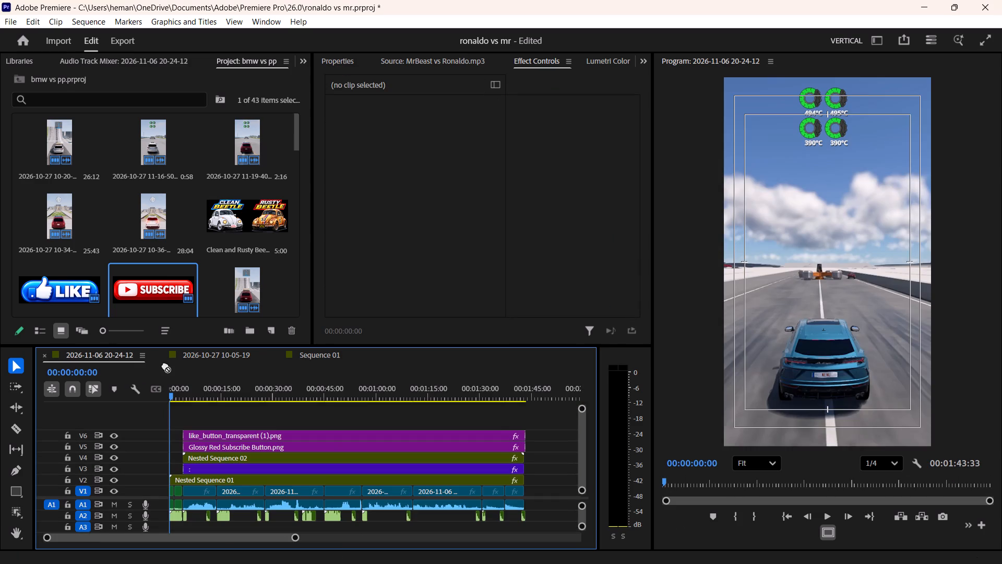
pyautogui.moveTo(165, 365); pyautogui.dragTo(194, 411)
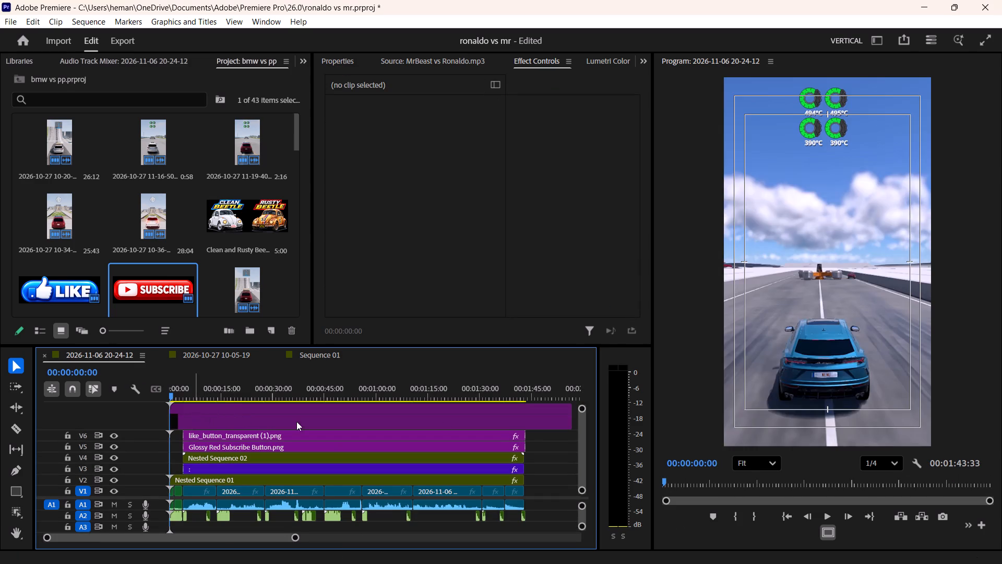
# Trim the V7 adjustment layer to end with the like and subscribe overlays, restore the panel layout and collapse its track.
pyautogui.press('`')
pyautogui.moveTo(541, 337); pyautogui.dragTo(519, 337)
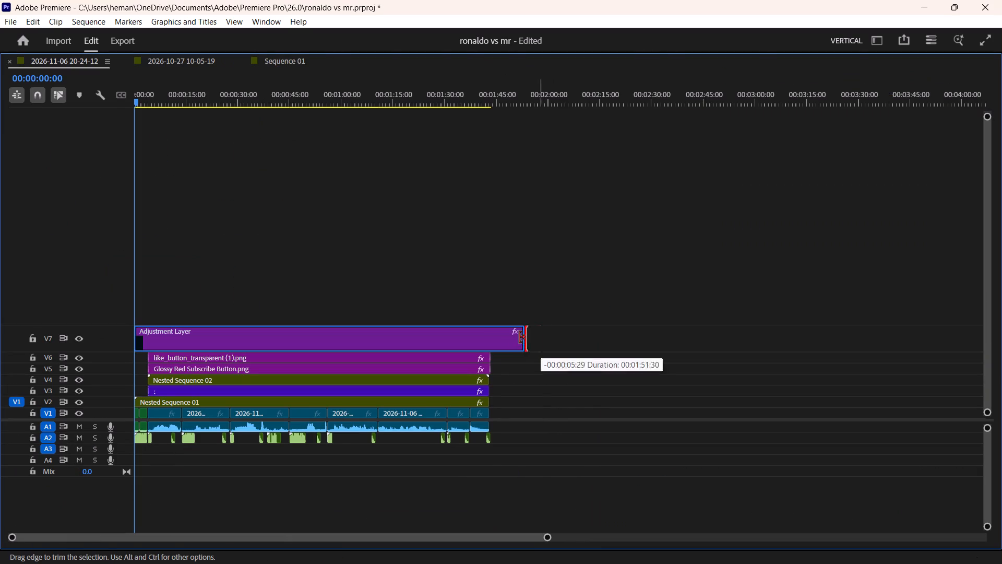
pyautogui.moveTo(519, 337); pyautogui.dragTo(494, 337)
pyautogui.click(533, 333)
pyautogui.press('`')
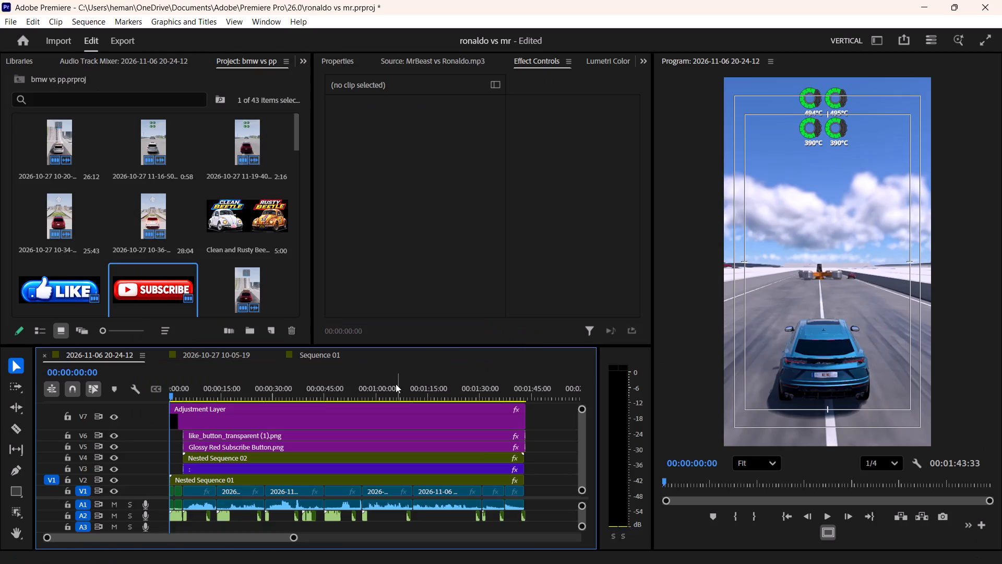
pyautogui.moveTo(581, 406); pyautogui.dragTo(584, 355)
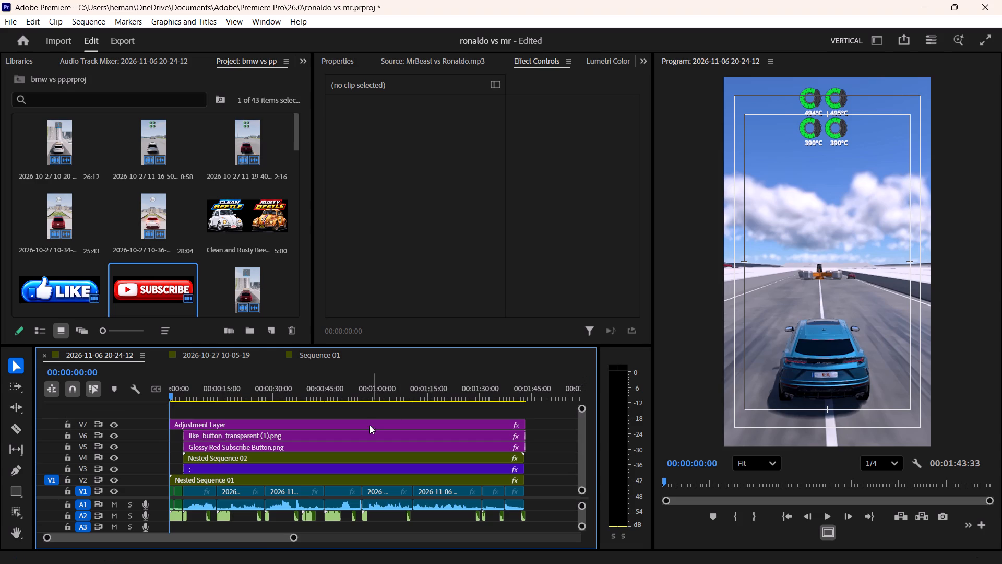
pyautogui.moveTo(581, 528); pyautogui.dragTo(588, 545)
pyautogui.moveTo(588, 545); pyautogui.dragTo(587, 546)
pyautogui.click(563, 512)
pyautogui.press('space')
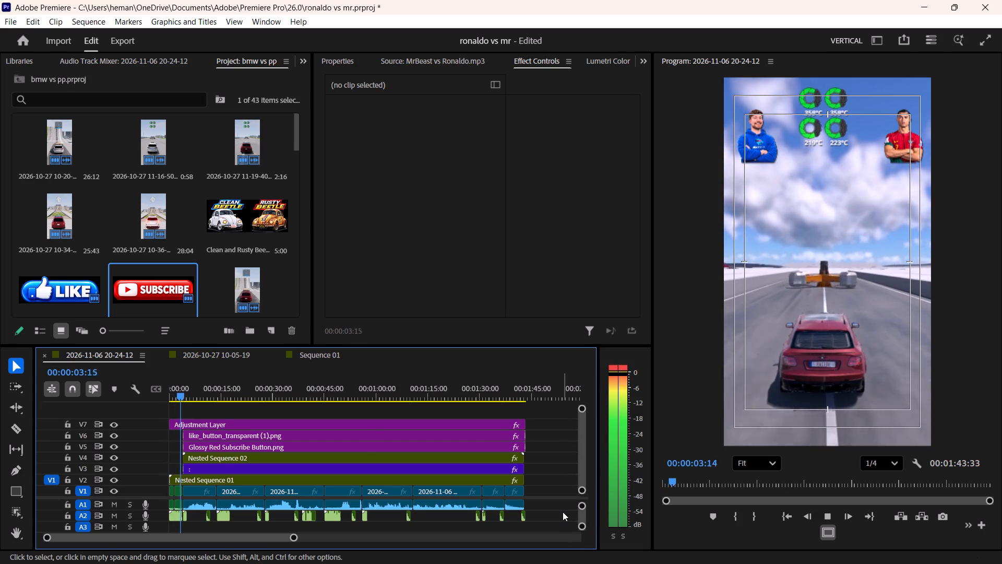
pyautogui.press('space')
pyautogui.write('===')
pyautogui.click(27, 62)
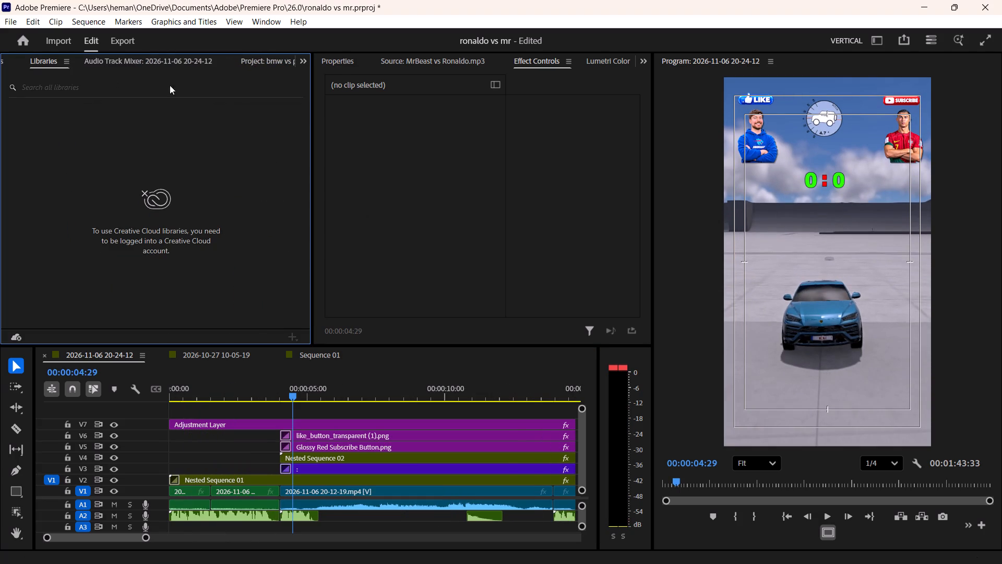
pyautogui.hotkey('shift', '%')
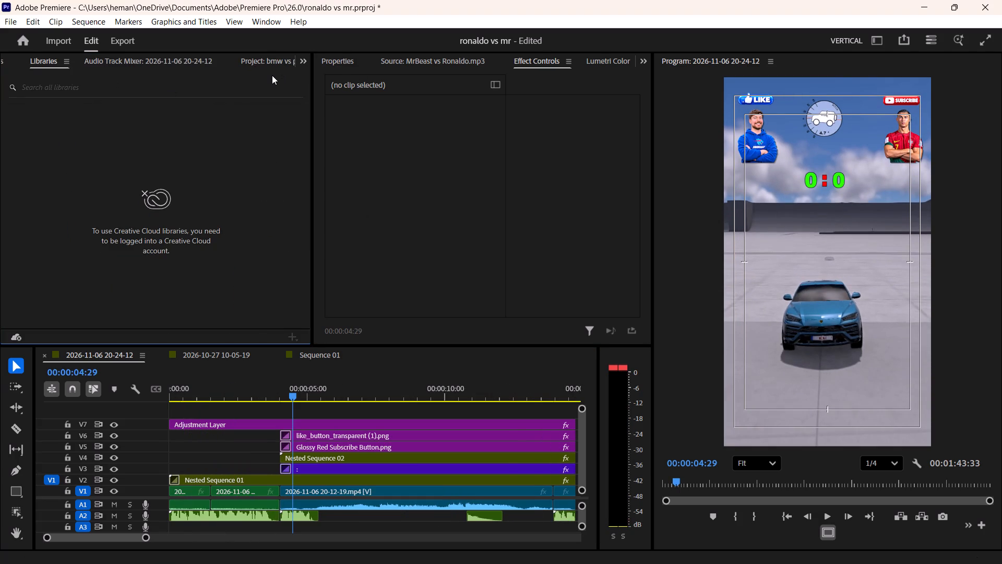
pyautogui.hotkey('shift', '&')
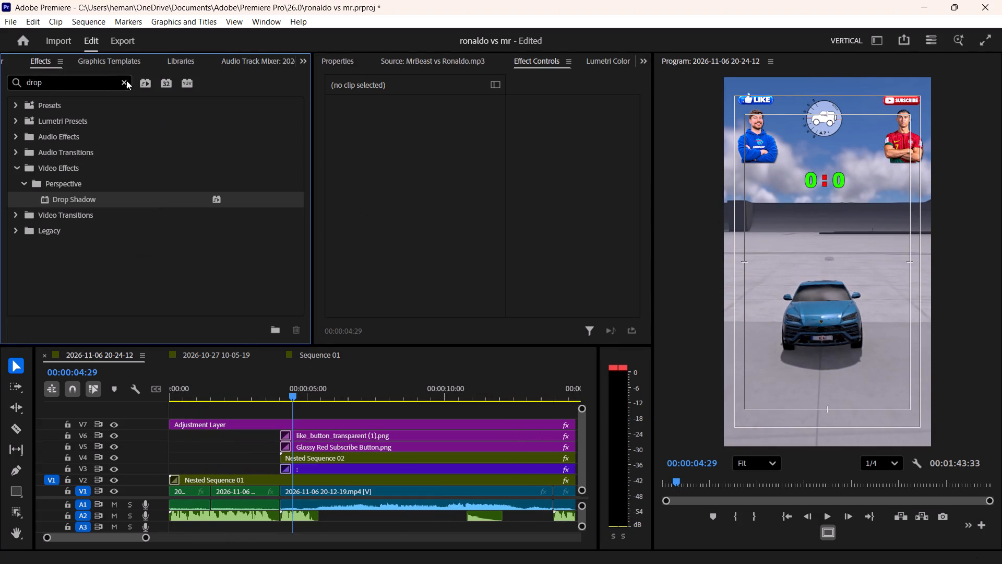
pyautogui.click(126, 80)
pyautogui.click(8, 180)
pyautogui.scroll(-1, 26, 189)
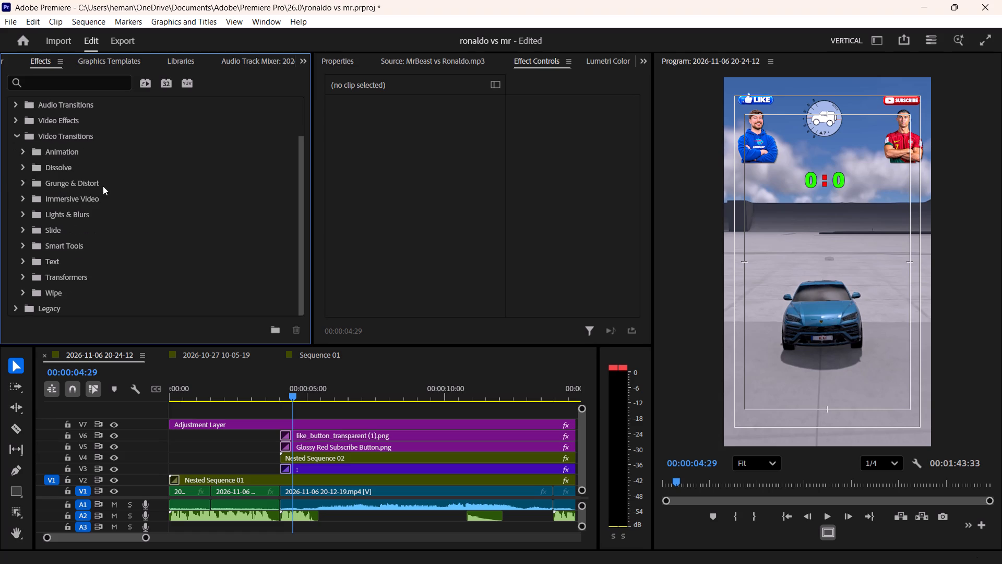
pyautogui.click(21, 215)
pyautogui.scroll(-1, 37, 240)
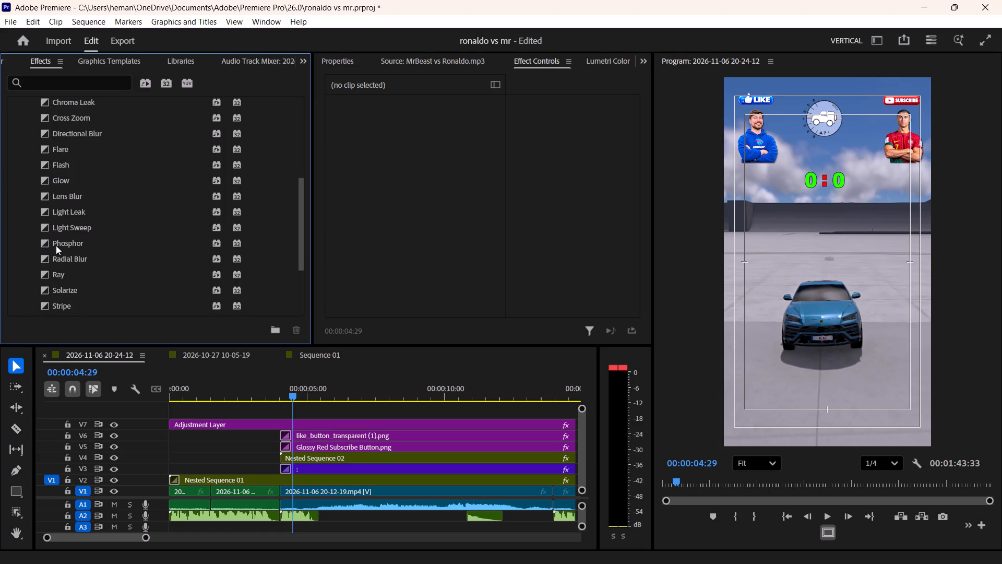
pyautogui.moveTo(59, 207); pyautogui.dragTo(285, 490)
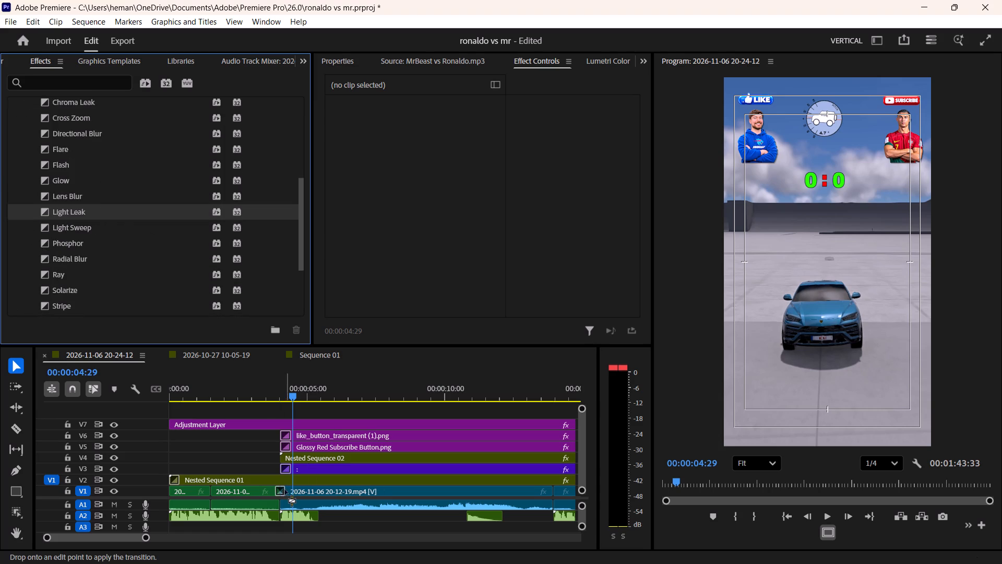
pyautogui.moveTo(285, 490); pyautogui.dragTo(282, 490)
# Lengthen the Light Leak transition's duration to 00:00:01:11.
pyautogui.click(282, 490)
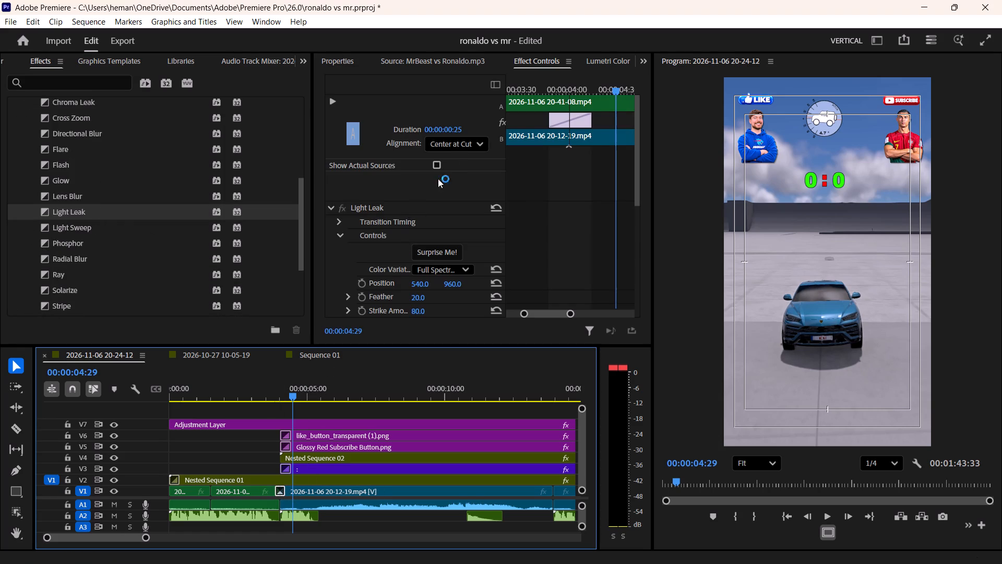
pyautogui.moveTo(456, 131); pyautogui.dragTo(481, 130)
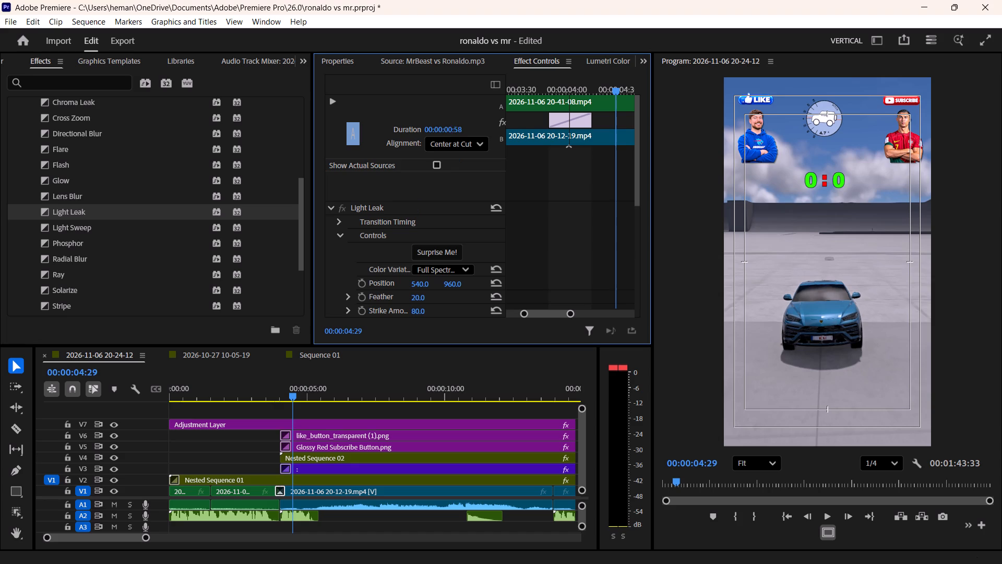
pyautogui.moveTo(481, 130); pyautogui.dragTo(487, 128)
# Save the project and play the sequence from about 00:00:02:11 through the Light Leak transition.
pyautogui.moveTo(252, 388); pyautogui.dragTo(231, 398)
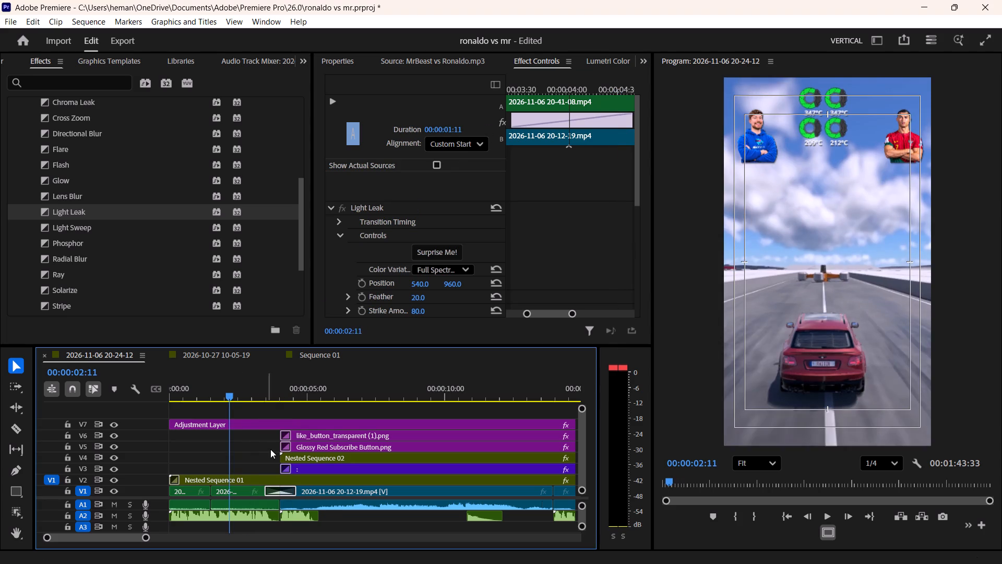
pyautogui.click(343, 525)
pyautogui.hotkey('ctrl', 's')
pyautogui.press('space')
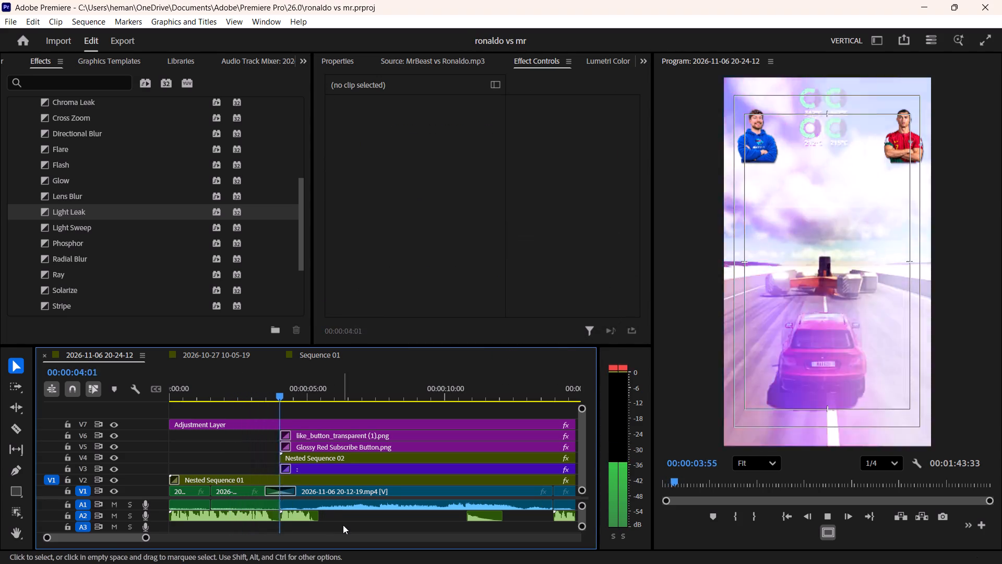
pyautogui.press('space')
# Return to the start of the sequence and play back the opening clips to review the edit.
pyautogui.write('-')
pyautogui.press('-')
pyautogui.press('-')
pyautogui.press('-')
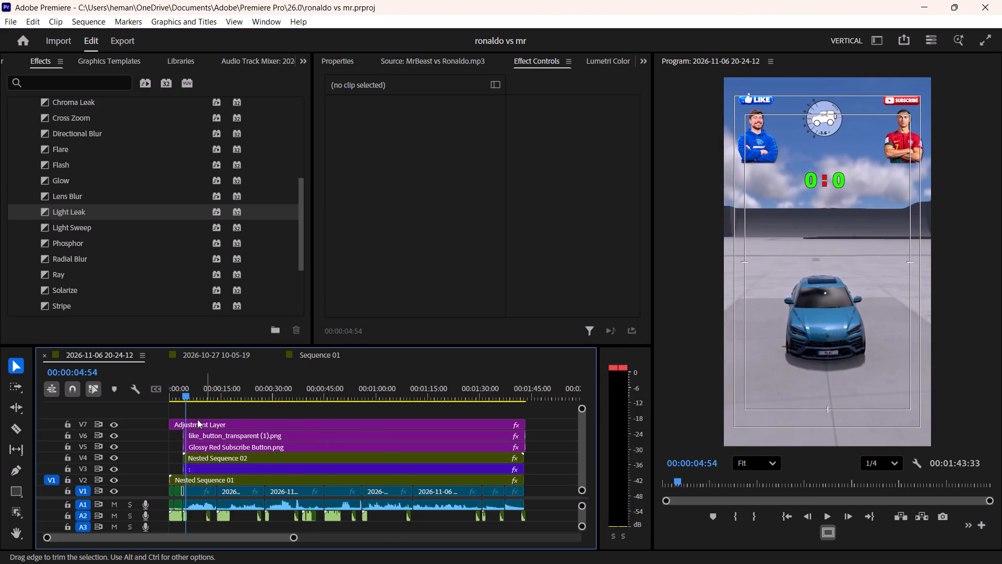
pyautogui.moveTo(175, 389); pyautogui.dragTo(125, 403)
pyautogui.click(386, 449)
pyautogui.press('space')
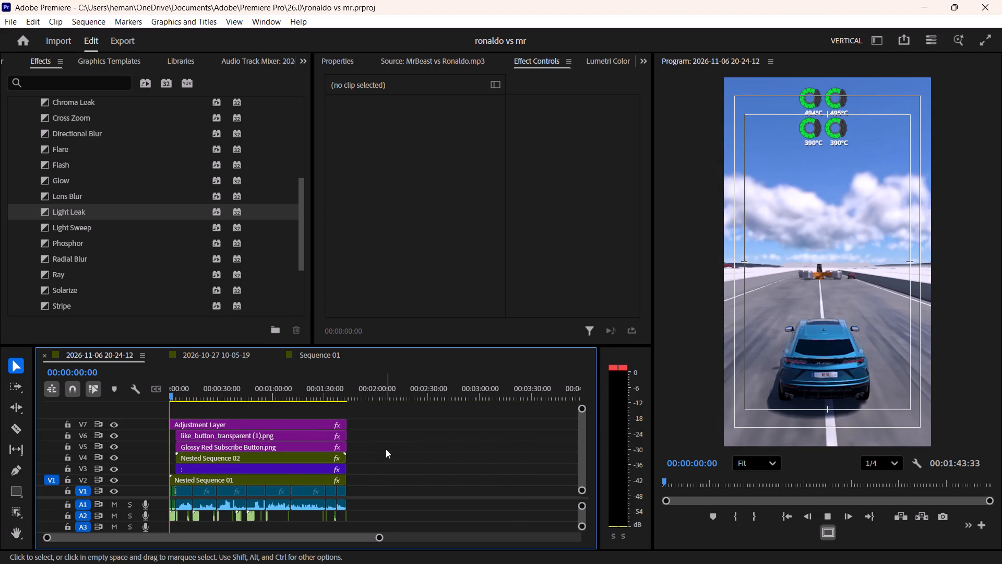
pyautogui.press('space')
pyautogui.press('space')
pyautogui.press('Up')
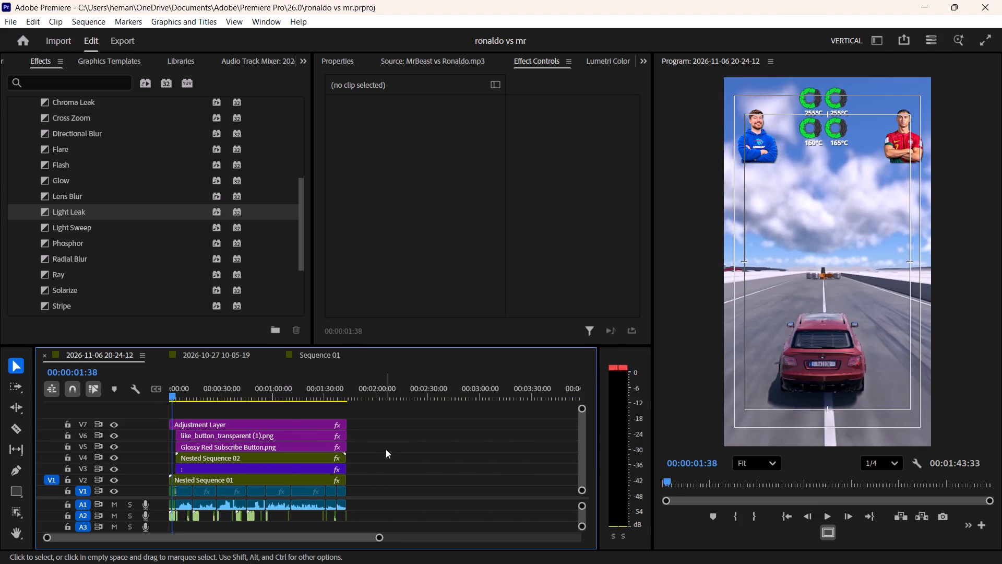
pyautogui.press('Up')
pyautogui.press('Up')
pyautogui.press('space')
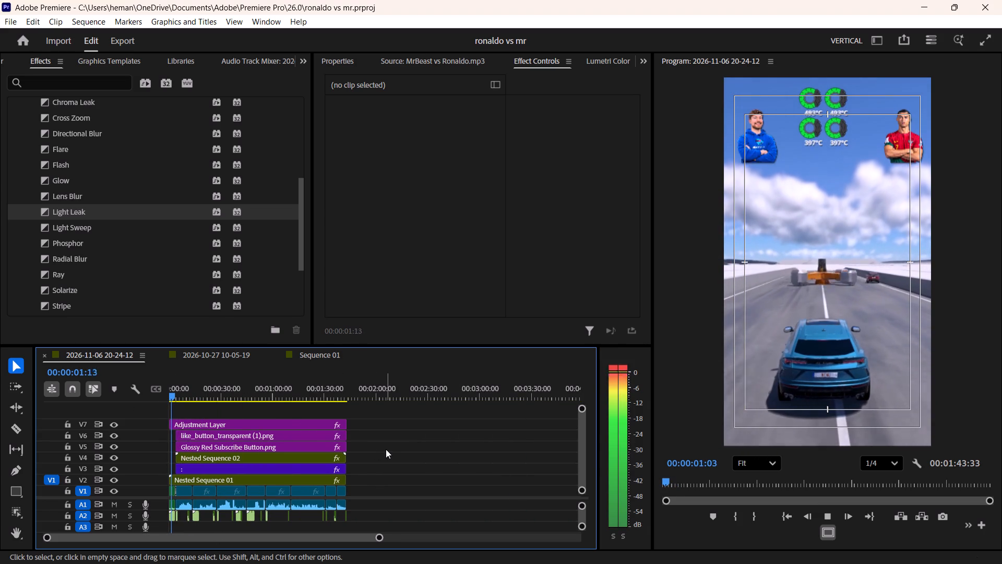
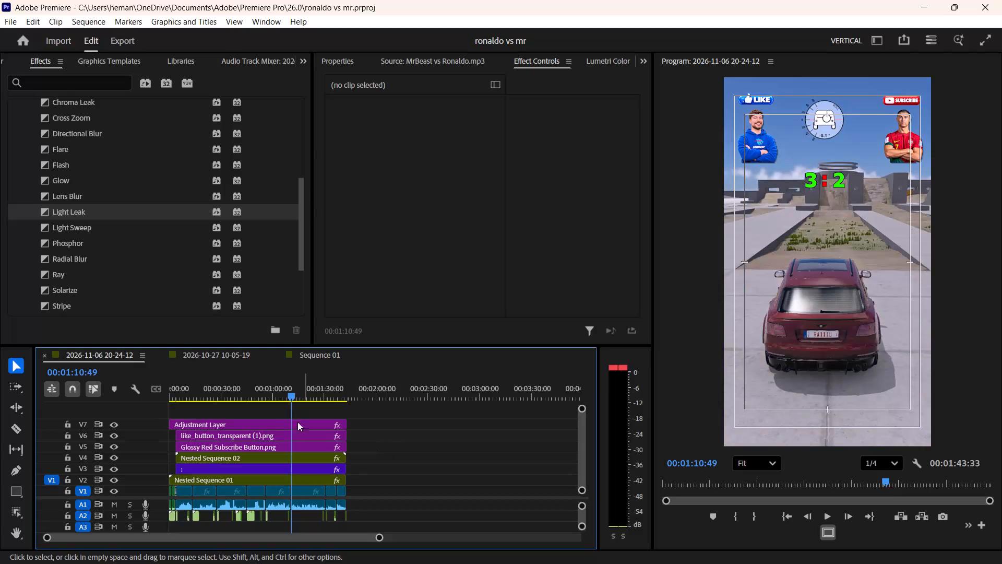
pyautogui.click(199, 349)
pyautogui.press('space')
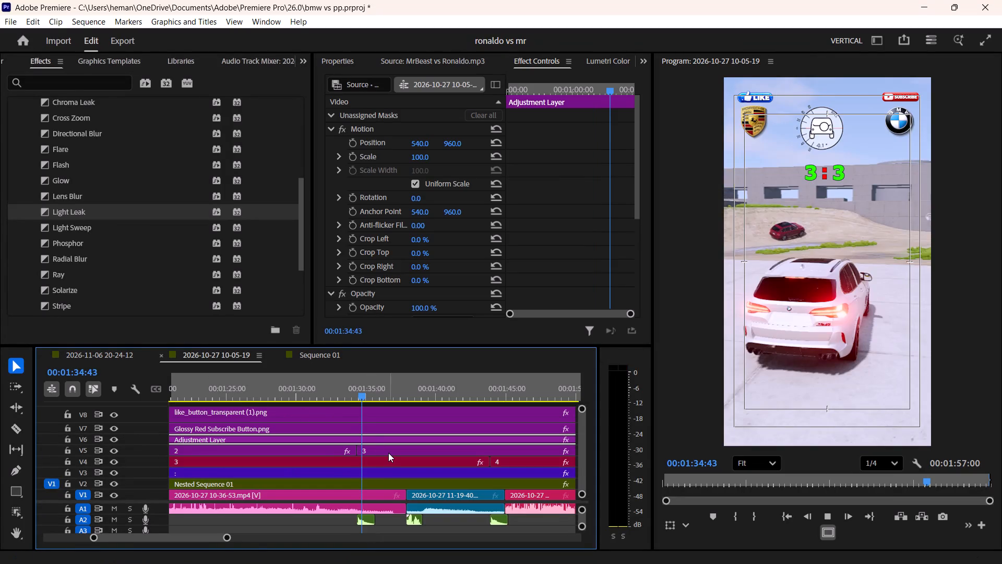
pyautogui.press('-')
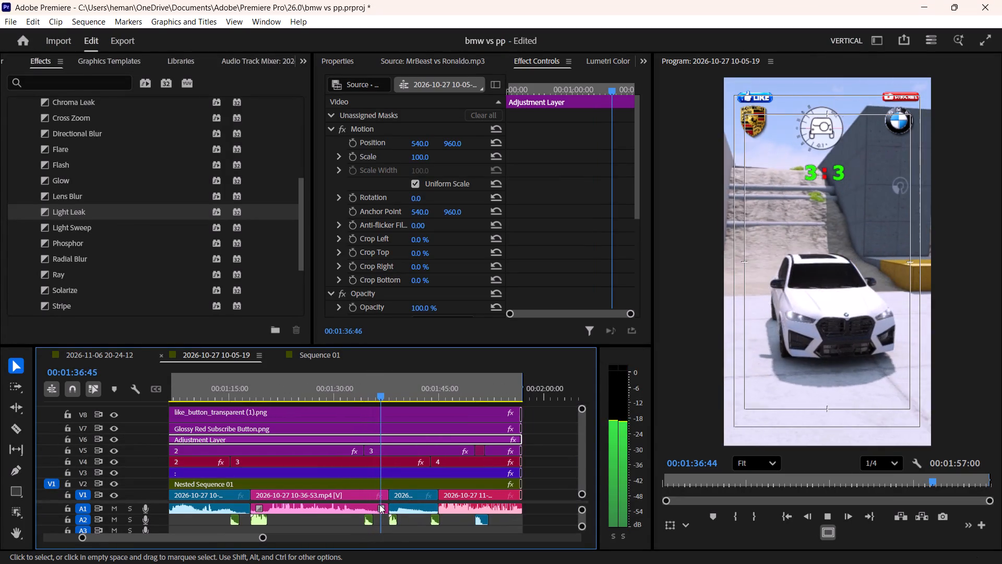
pyautogui.press('-')
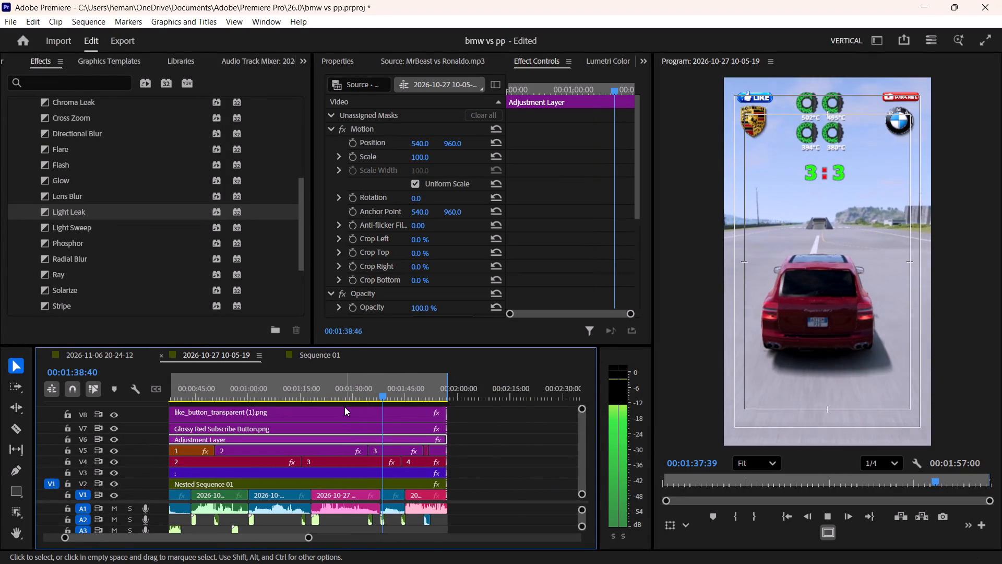
pyautogui.press('space')
pyautogui.moveTo(343, 382); pyautogui.dragTo(232, 401)
pyautogui.press('space')
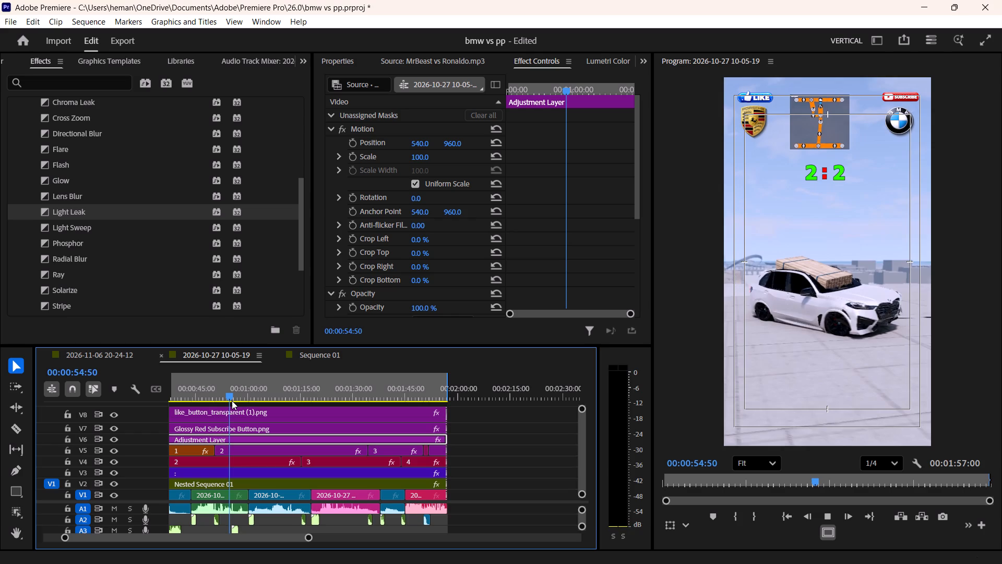
pyautogui.press('space')
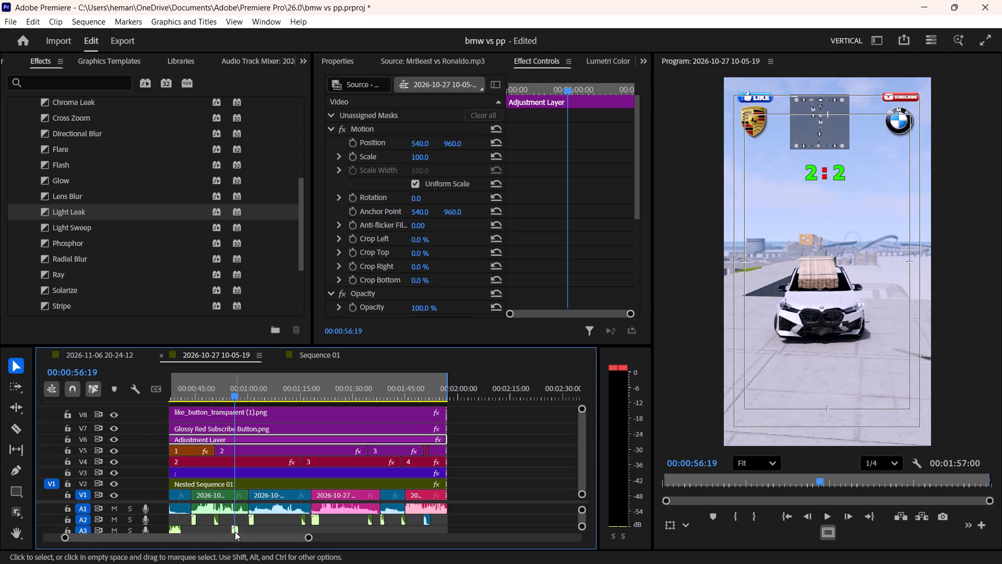
pyautogui.click(236, 530)
pyautogui.hotkey('ctrl', 'c')
pyautogui.hotkey('ctrl', 'c')
pyautogui.hotkey('ctrl', 'c')
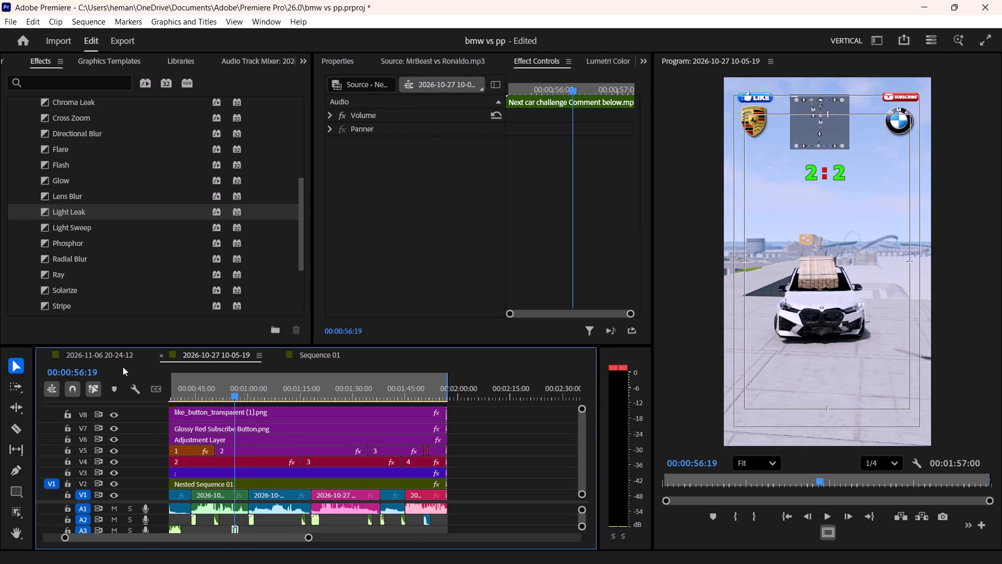
pyautogui.click(117, 354)
pyautogui.click(413, 462)
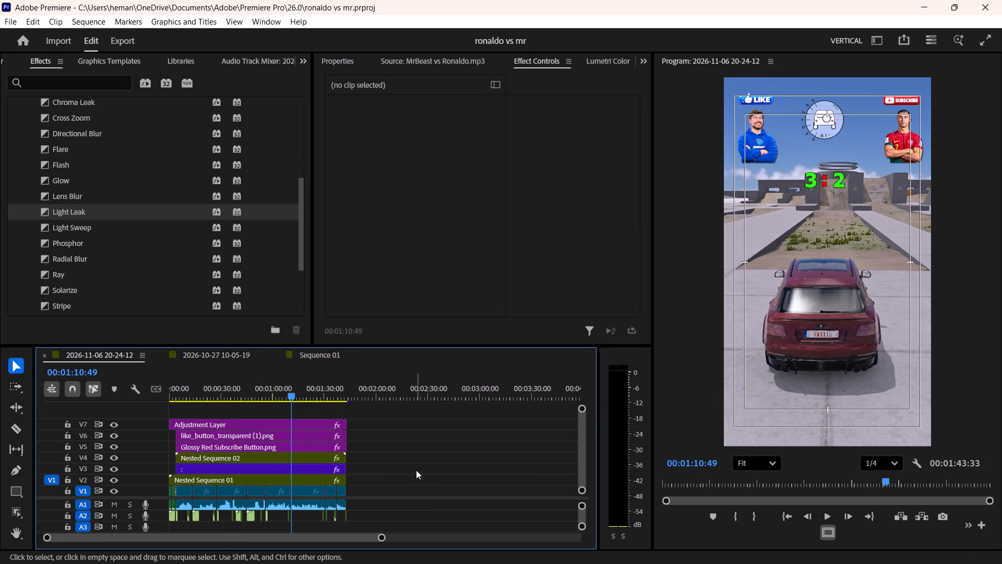
pyautogui.press('Up')
pyautogui.press('Down')
pyautogui.hotkey('ctrl', 'v')
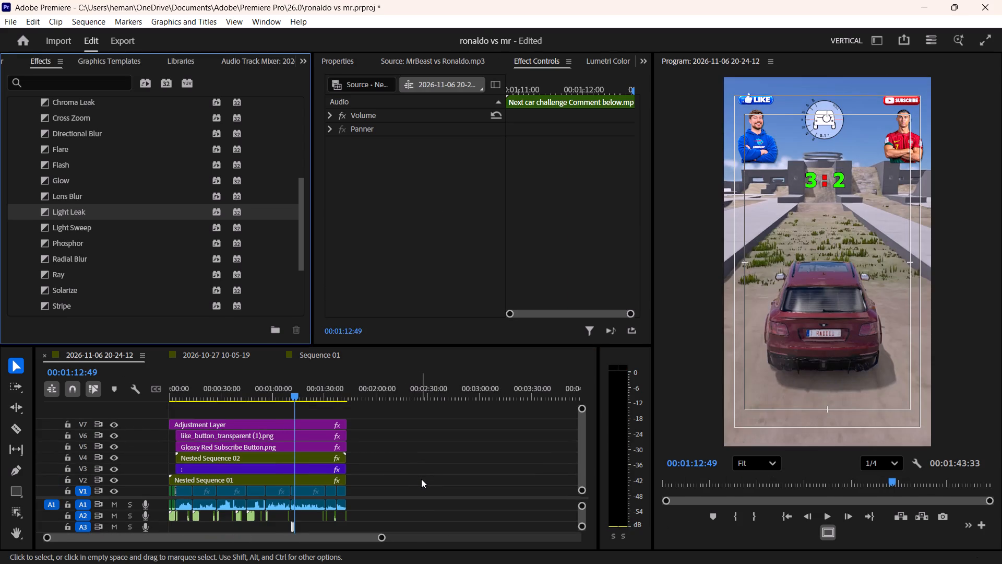
# Play the sequence from the start of the pasted voice clip through to the end.
pyautogui.click(421, 479)
pyautogui.press('Up')
pyautogui.press('space')
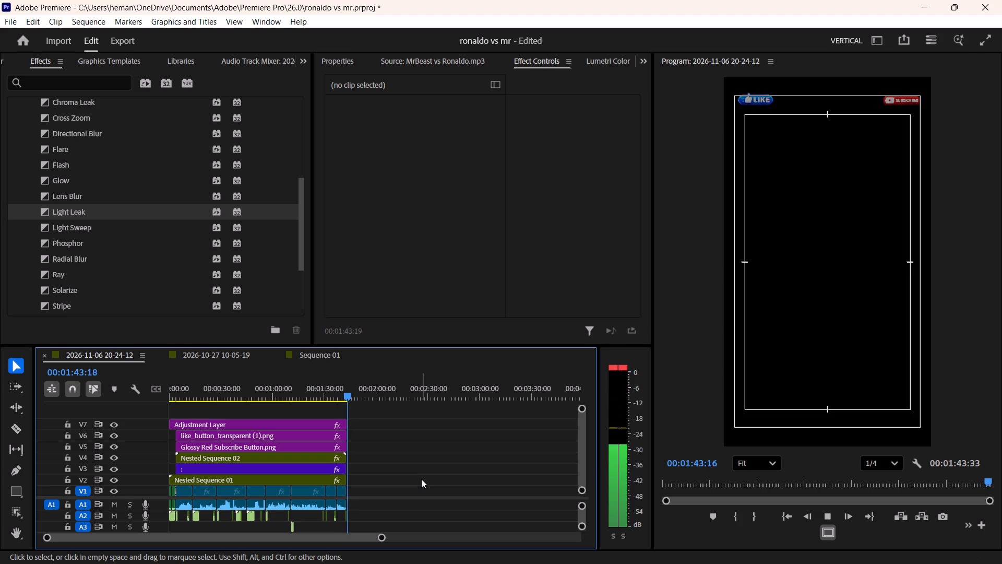
# Trim the ends of the Adjustment Layer, like button, subscribe button and last A2 sound to the V1 video's end at 00:01:43:14.
pyautogui.write('===')
pyautogui.press('=')
pyautogui.press('=')
pyautogui.press('=')
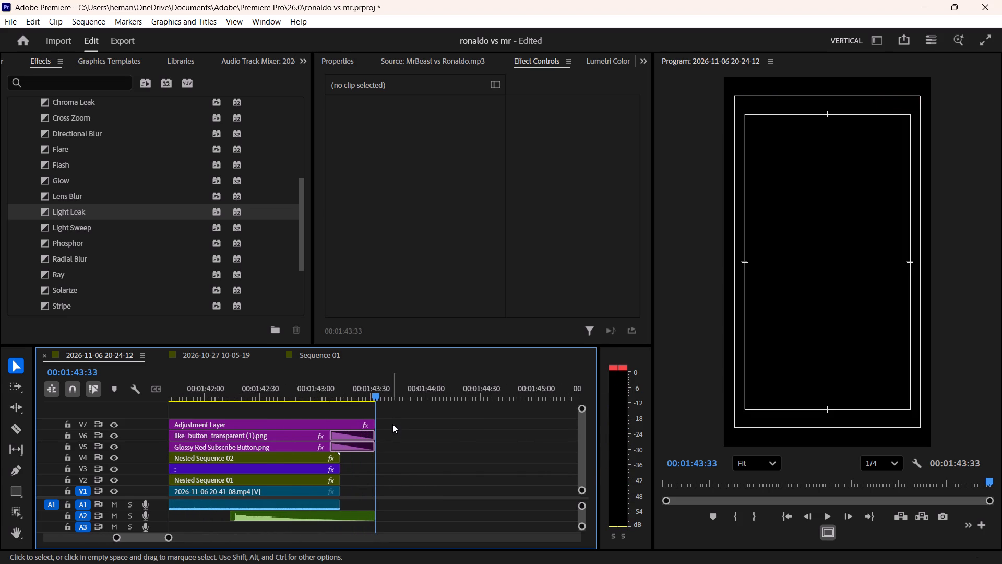
pyautogui.moveTo(392, 420); pyautogui.dragTo(364, 454)
pyautogui.moveTo(380, 442); pyautogui.dragTo(341, 441)
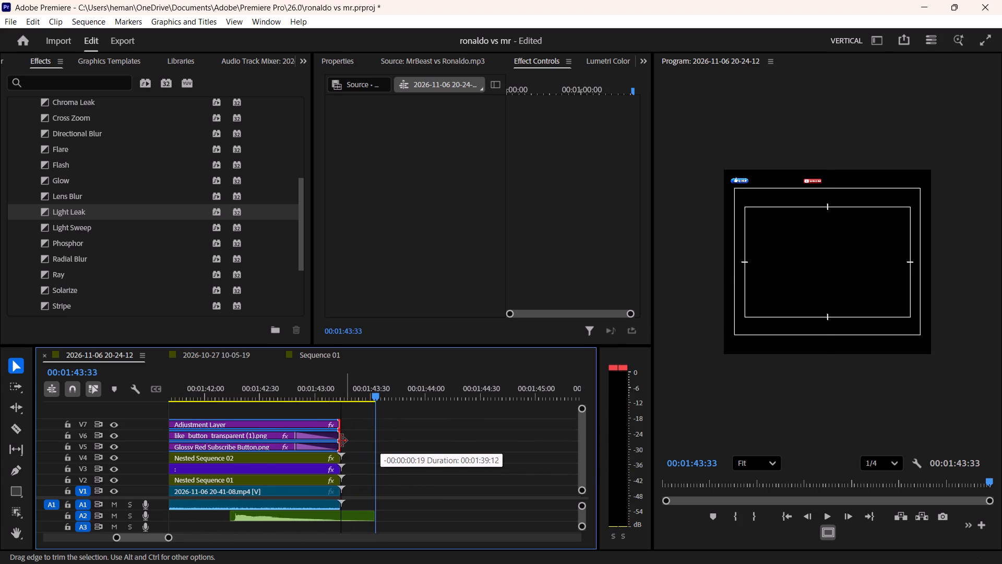
pyautogui.moveTo(341, 441); pyautogui.dragTo(345, 441)
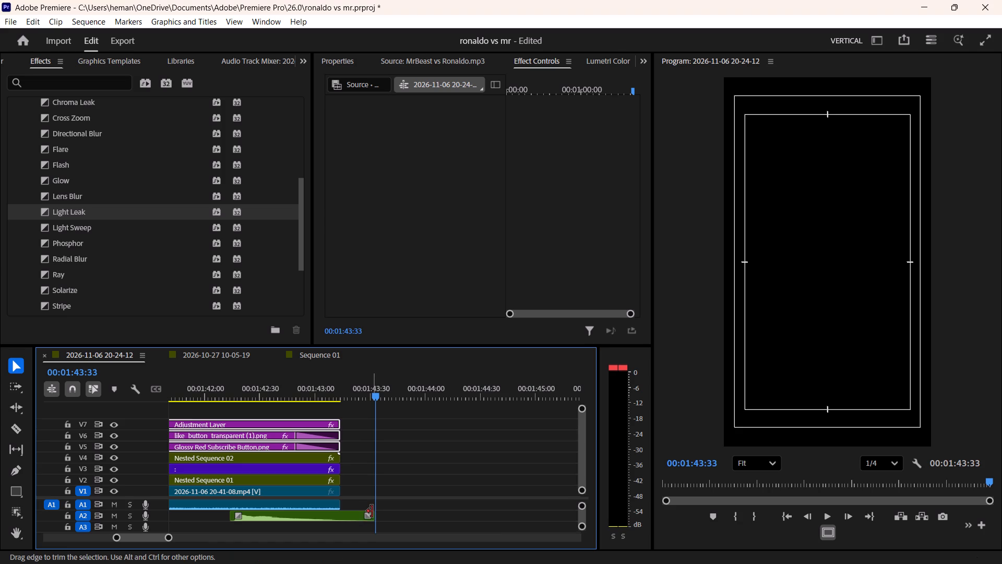
pyautogui.moveTo(372, 512); pyautogui.dragTo(333, 509)
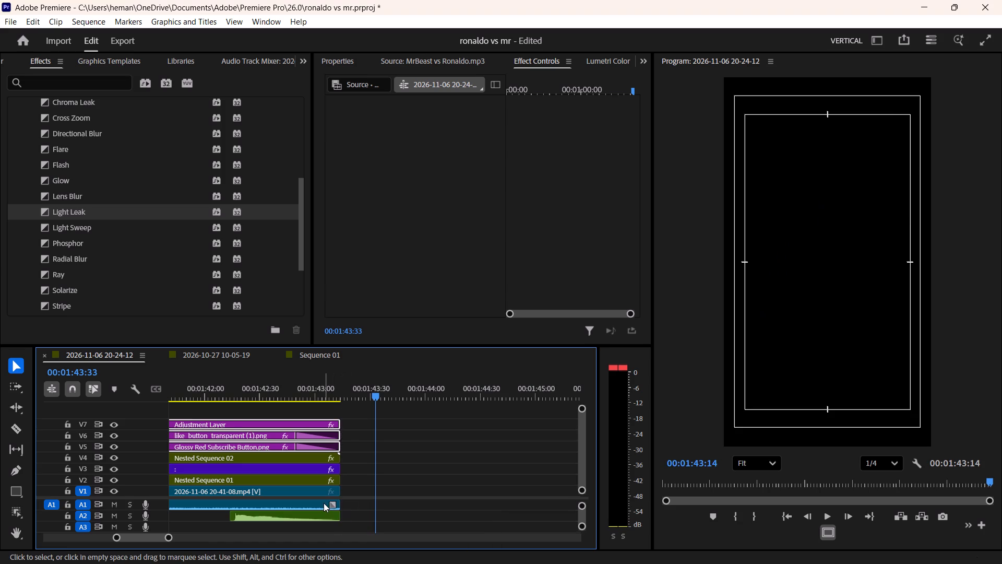
pyautogui.click(324, 503)
pyautogui.hotkey('ctrl', 'd')
pyautogui.click(361, 480)
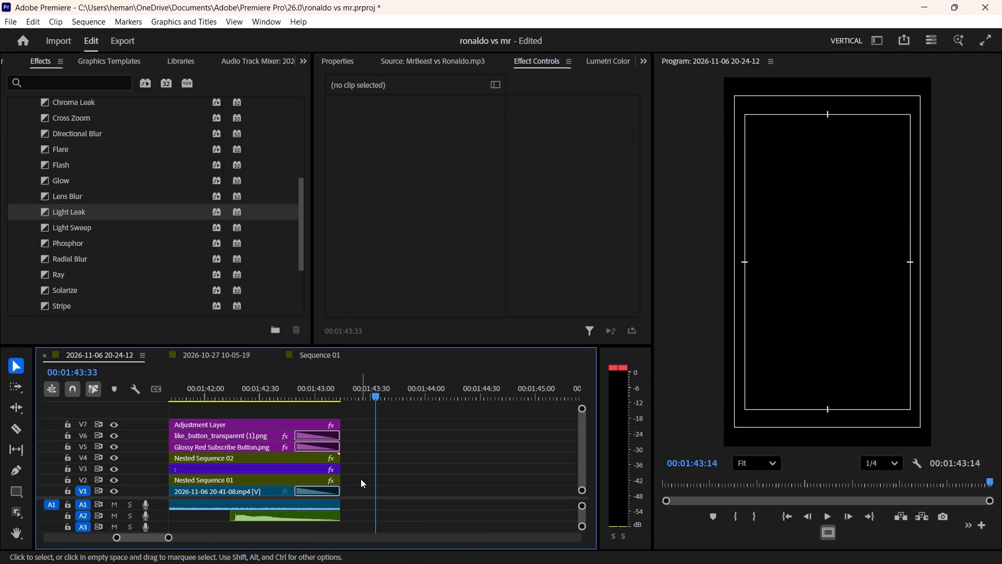
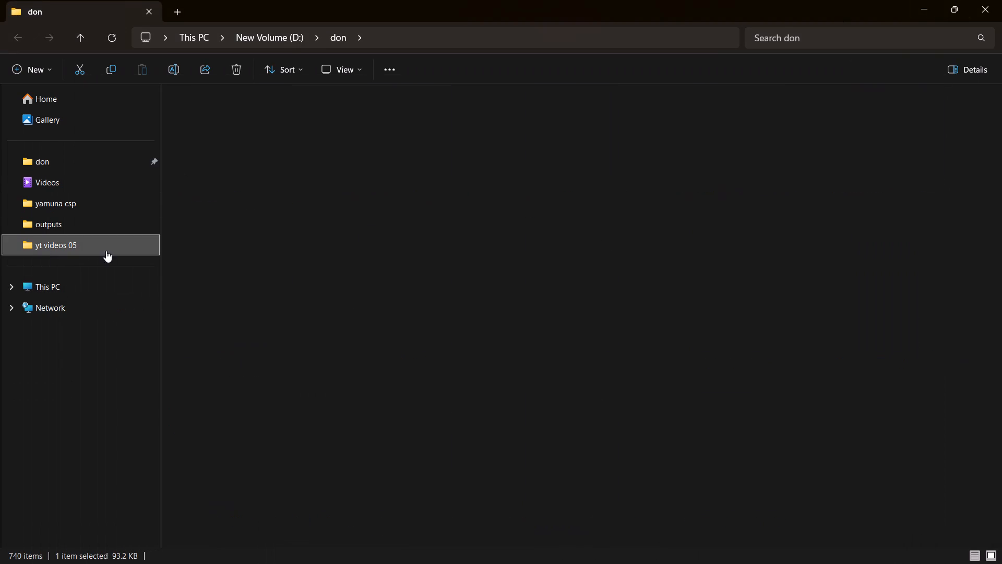
pyautogui.click(806, 45)
pyautogui.hotkey('ctrl', 'v')
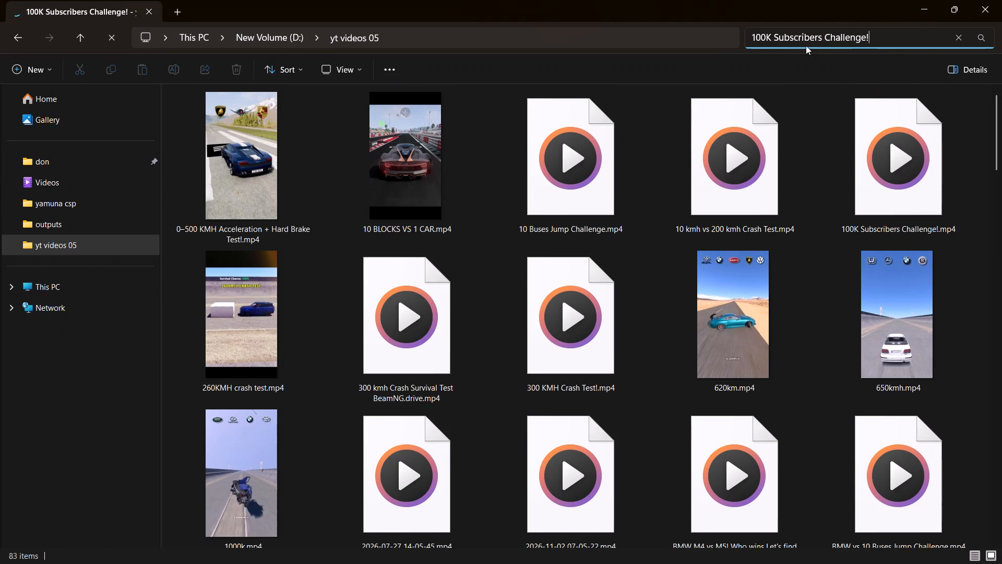
# Open the exported "100K Subscribers Challenge!.mp4" with VLC media player and play it in full screen.
pyautogui.click(194, 151)
pyautogui.rightClick(194, 151)
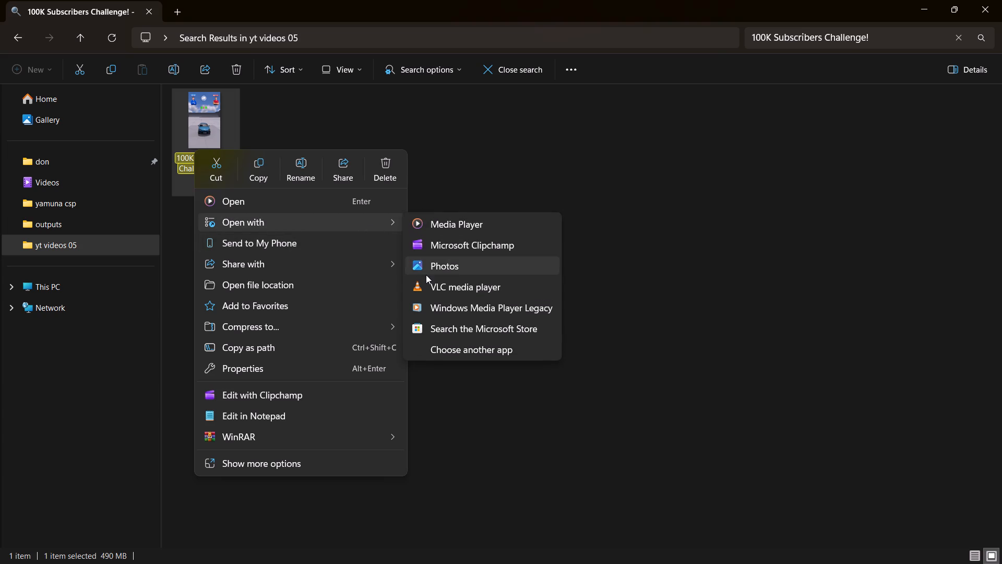
pyautogui.click(433, 282)
pyautogui.doubleClick(490, 332)
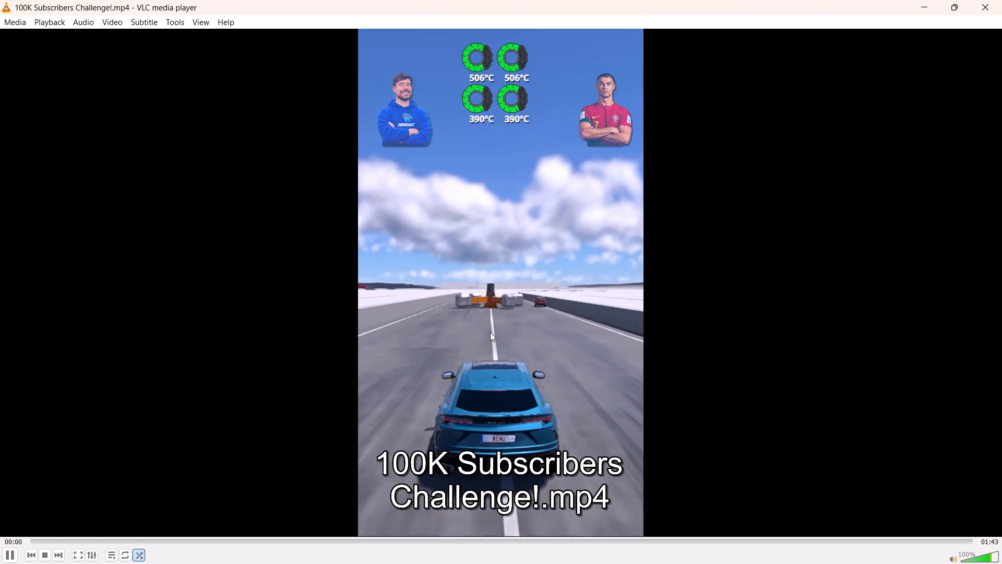
pyautogui.doubleClick(492, 337)
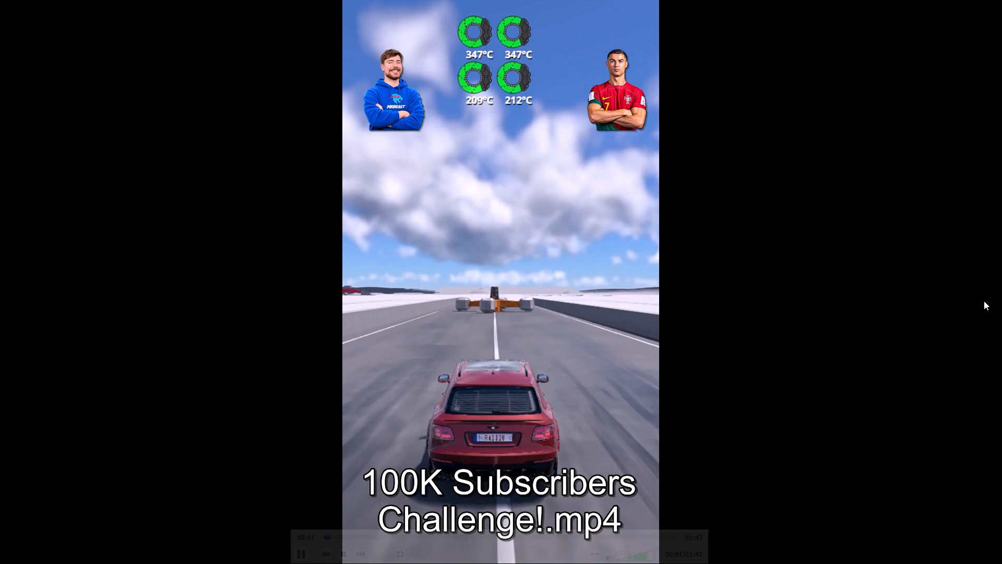